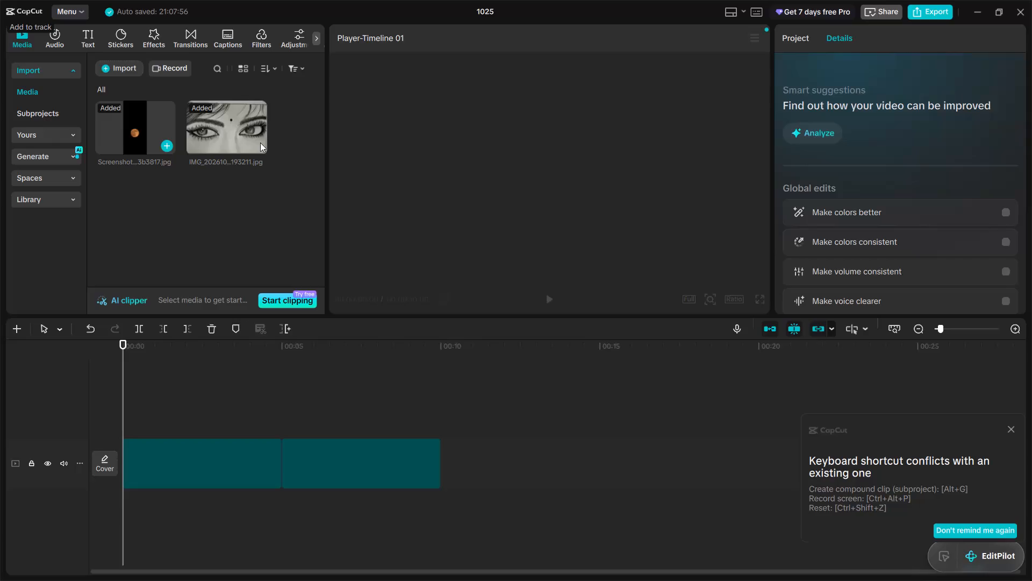
Copy the first moon clip and paste it onto a new track above, starting at about 00:00:08:18.
left_click(282, 384)
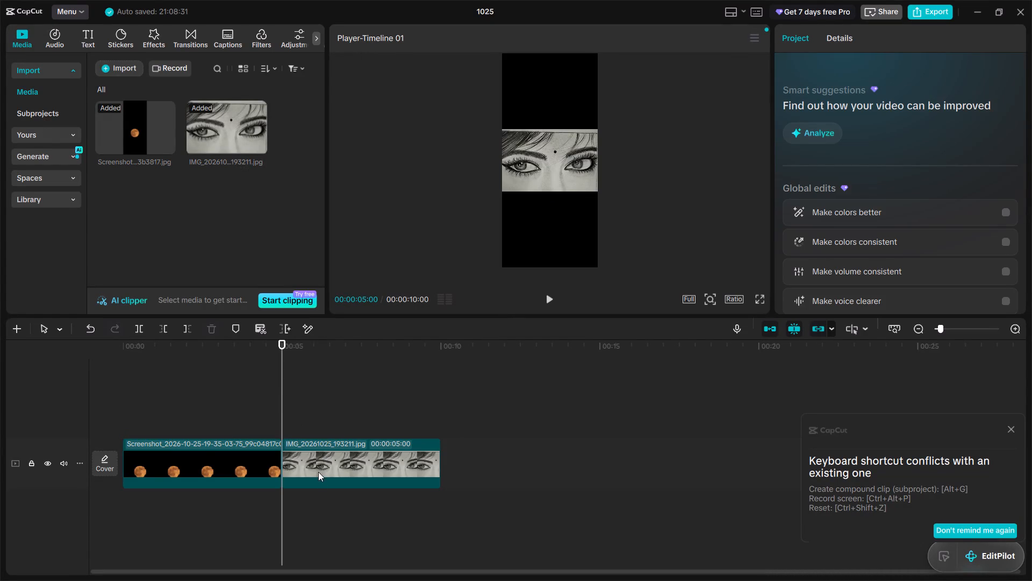
left_click(236, 465)
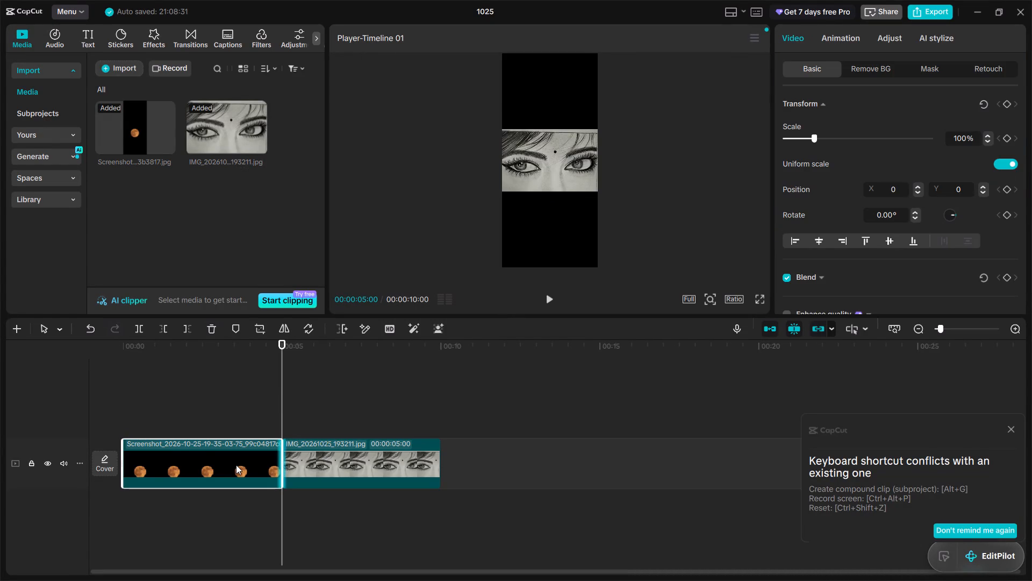
key("ctrl+c")
left_click(396, 391)
key("ctrl+v")
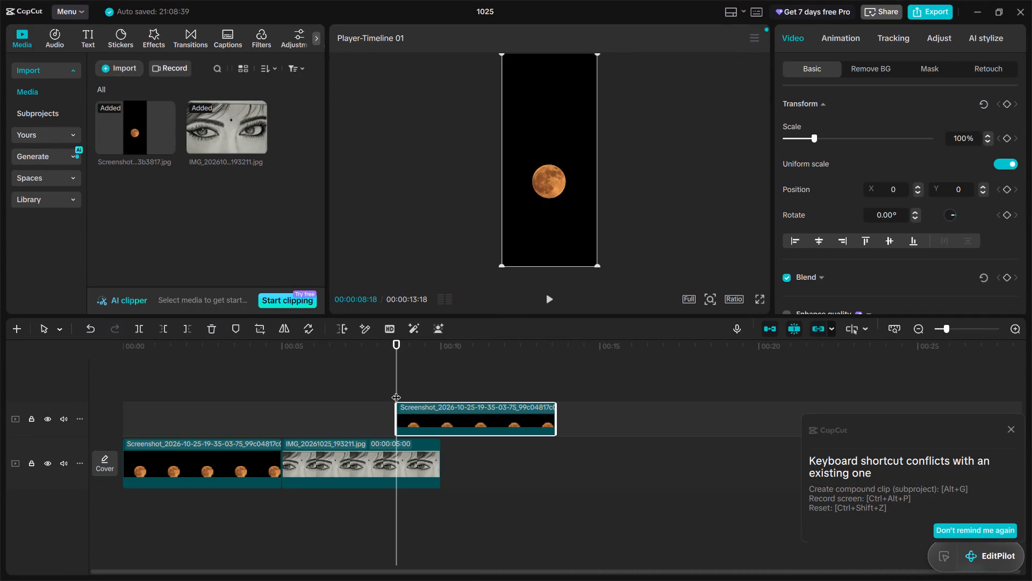
Move the pasted moon clip into the main track between the first moon clip and the eyes image.
left_click_drag(450, 416, 353, 414)
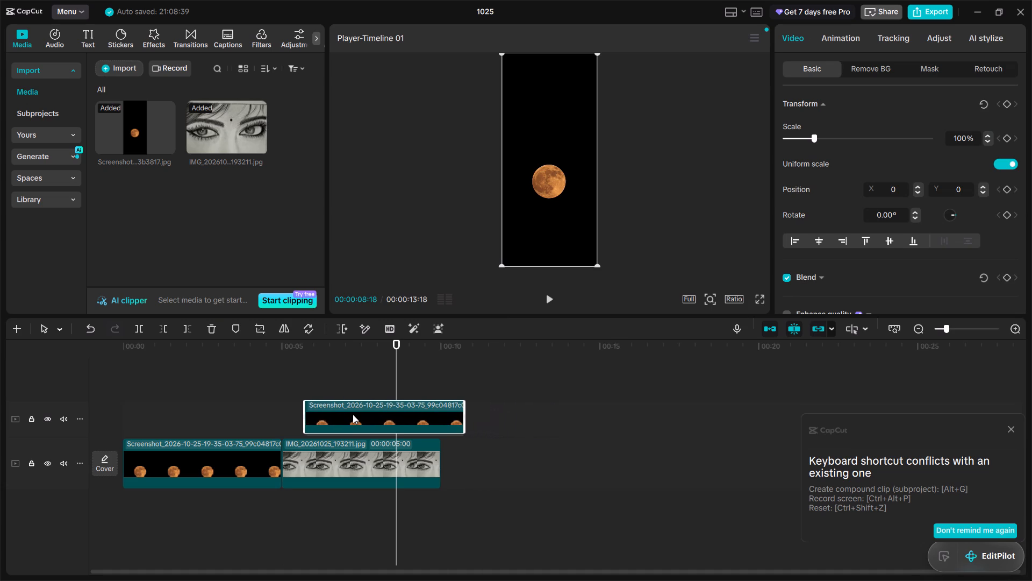
left_click_drag(353, 414, 334, 415)
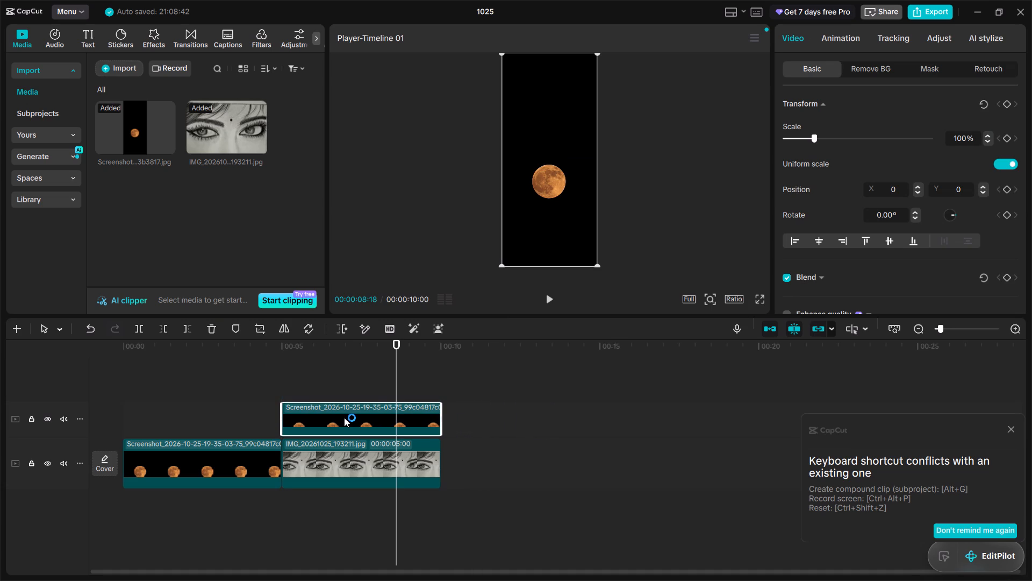
left_click_drag(344, 417, 347, 458)
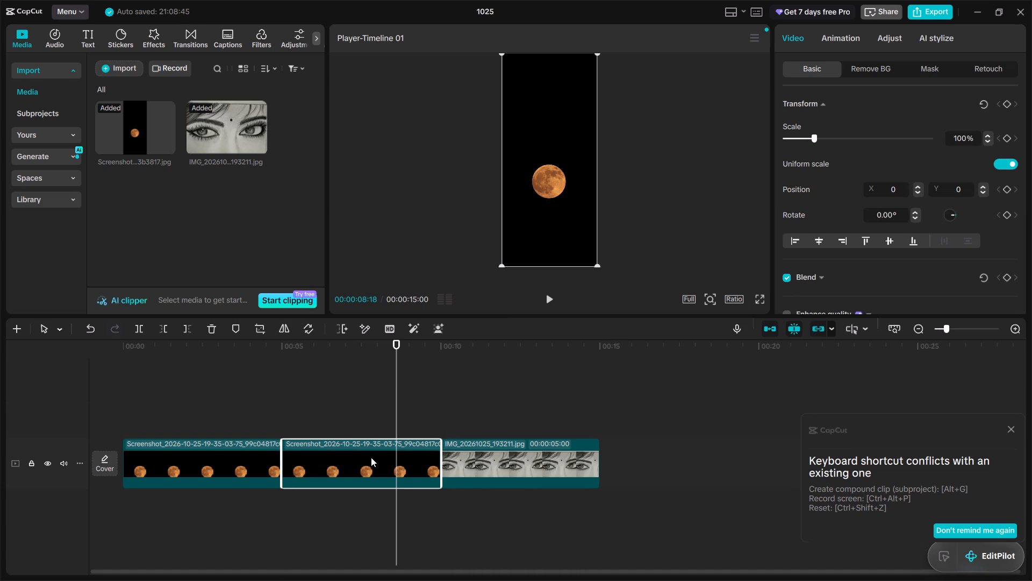
Move the eyes image clip onto an overlay track above the second moon clip, starting at about 5 seconds.
left_click_drag(476, 455, 311, 405)
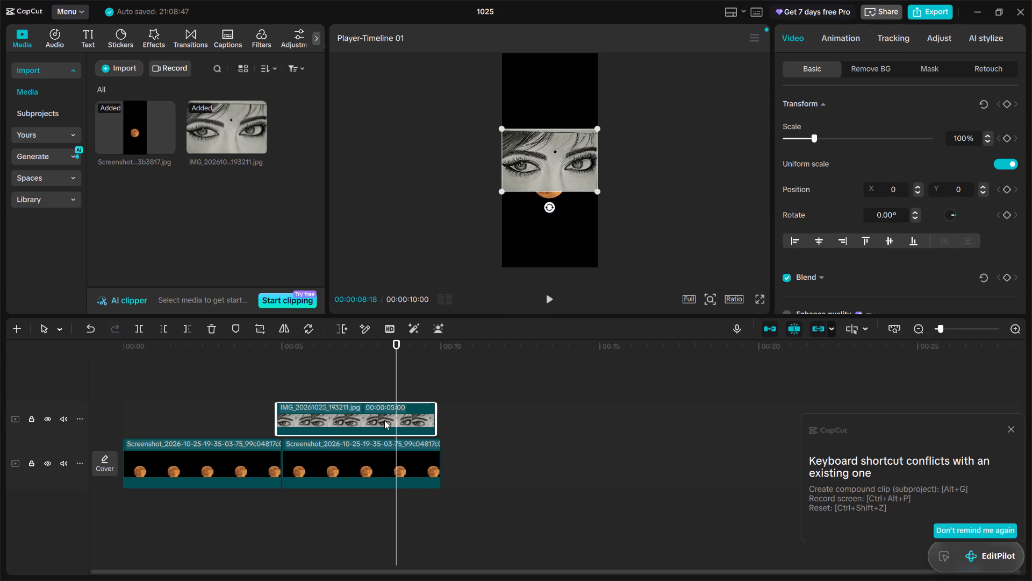
Examine the second moon clip's transform, background removal, colour adjustment, AI stylize, animation and mask settings.
left_click(411, 476)
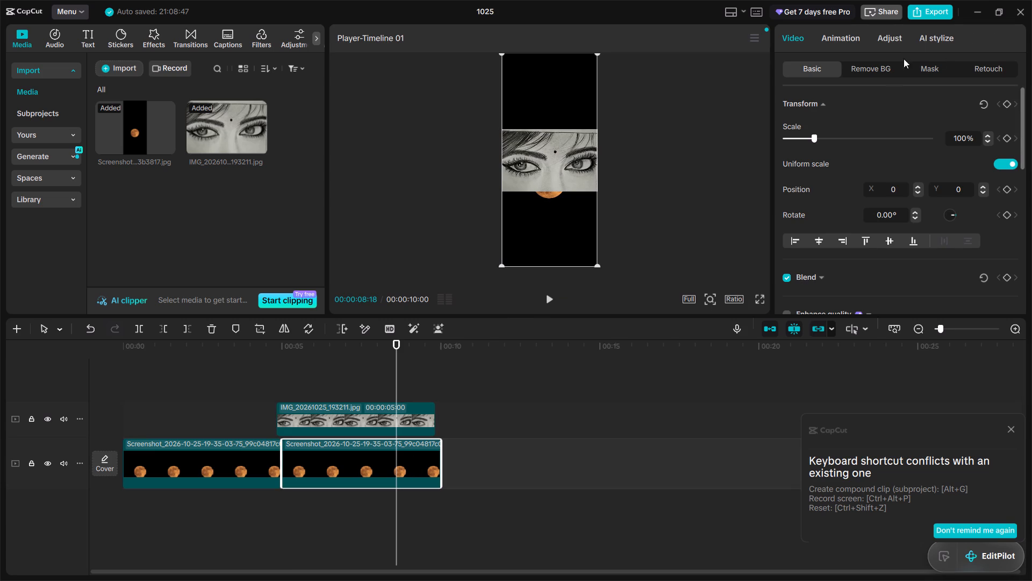
scroll(898, 169, "down", 3)
scroll(898, 169, "up", 1)
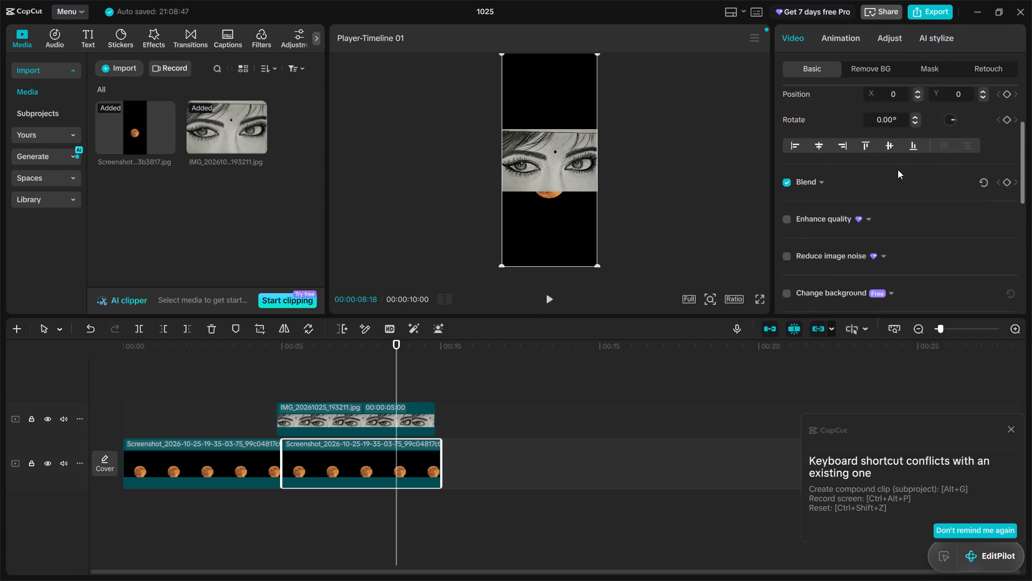
scroll(898, 169, "up", 2)
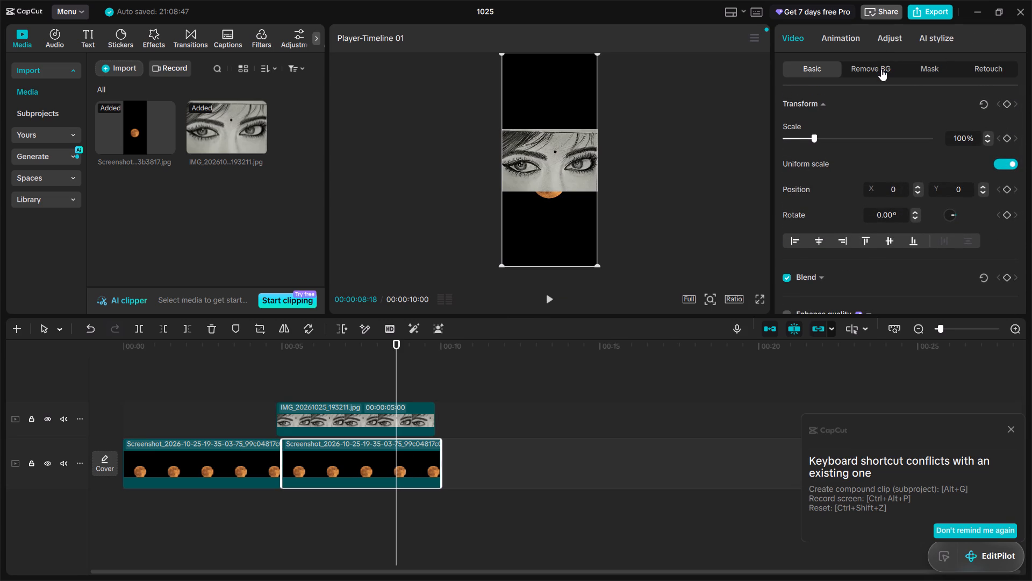
left_click(861, 64)
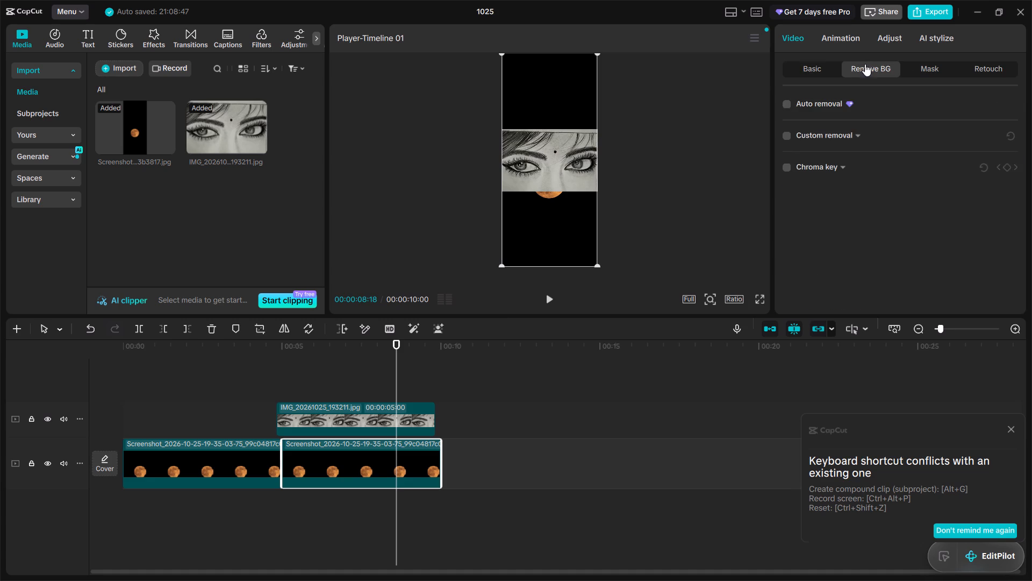
left_click(883, 36)
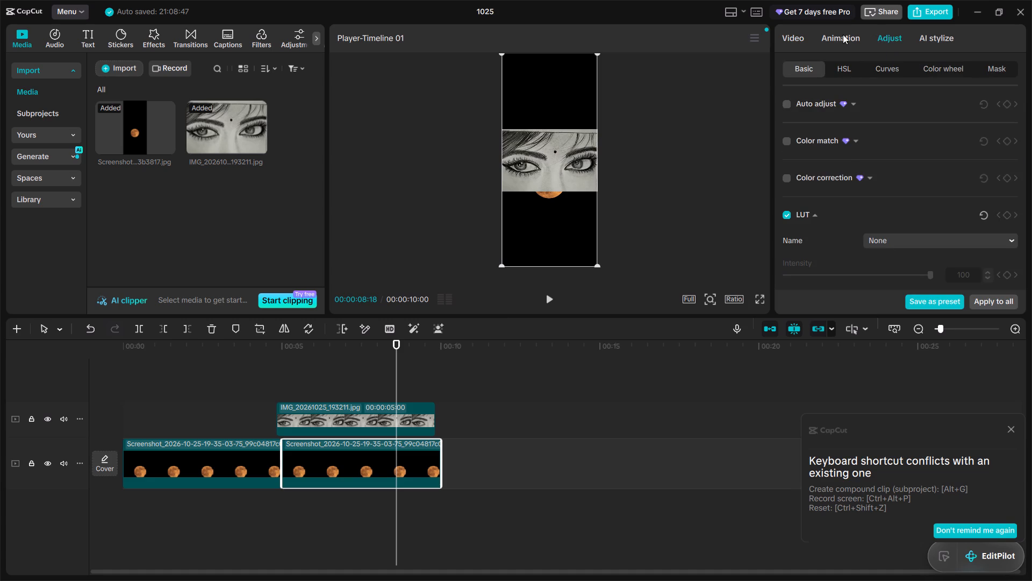
scroll(845, 156, "down", 4)
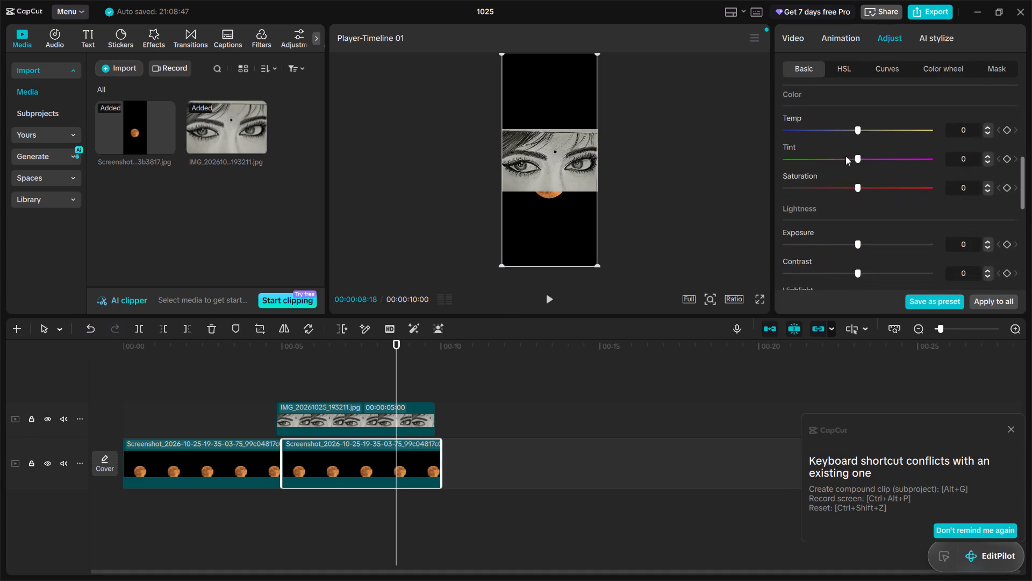
scroll(845, 156, "up", 1)
left_click(930, 40)
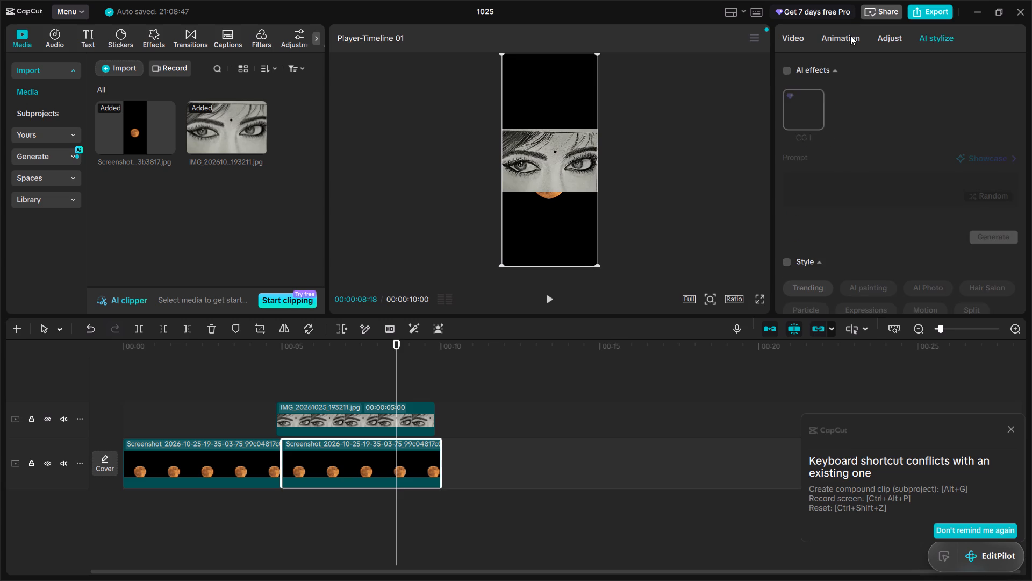
left_click(848, 36)
left_click(792, 37)
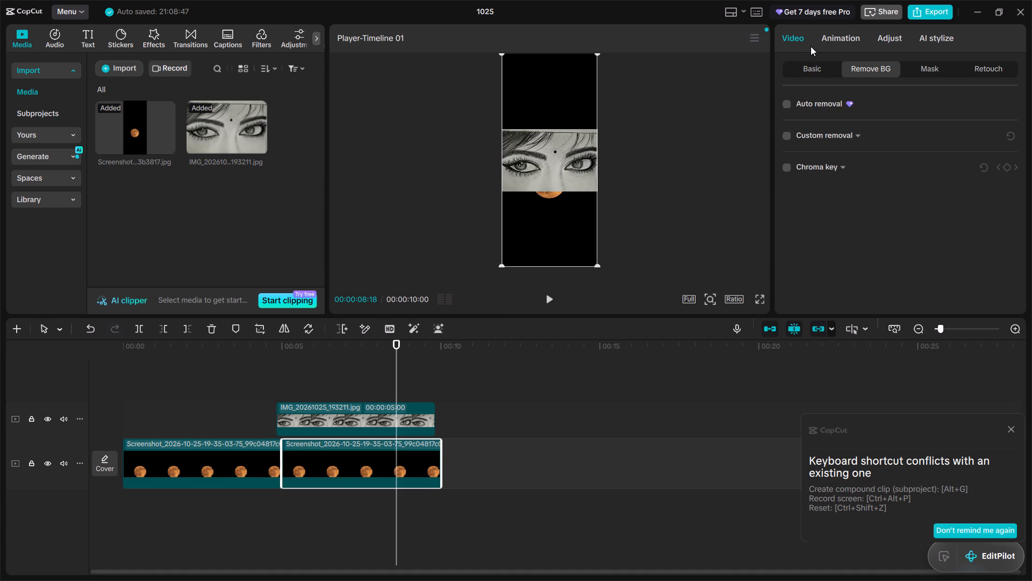
left_click(813, 68)
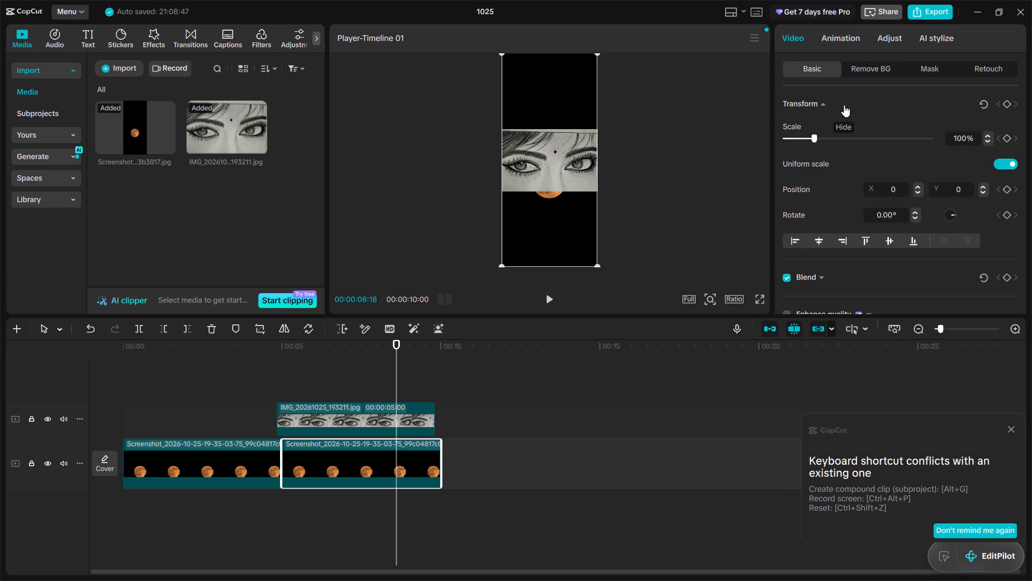
scroll(865, 102, "down", 1)
scroll(865, 102, "up", 2)
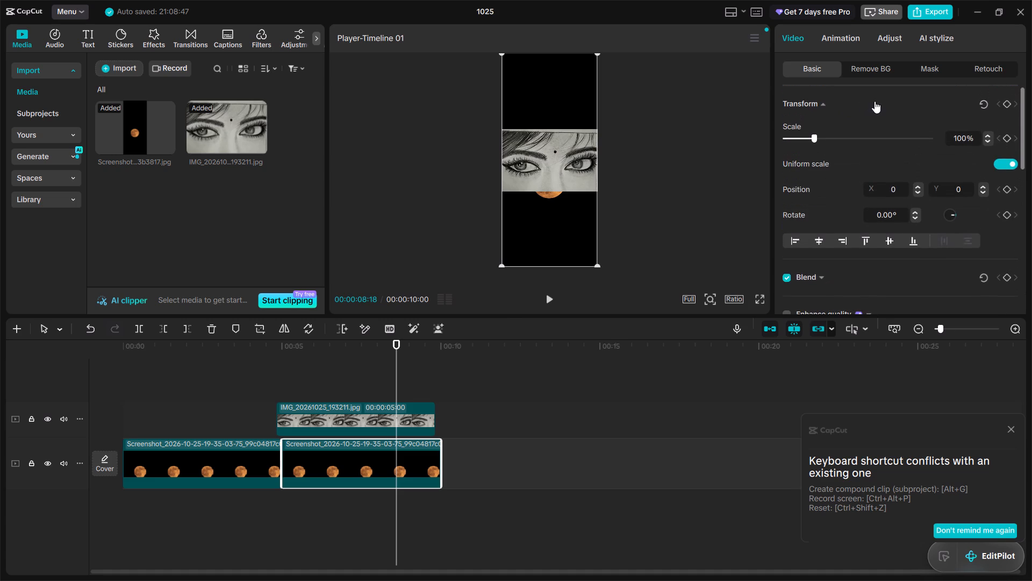
scroll(853, 105, "down", 1)
scroll(853, 105, "up", 4)
scroll(866, 101, "down", 3)
scroll(866, 101, "up", 4)
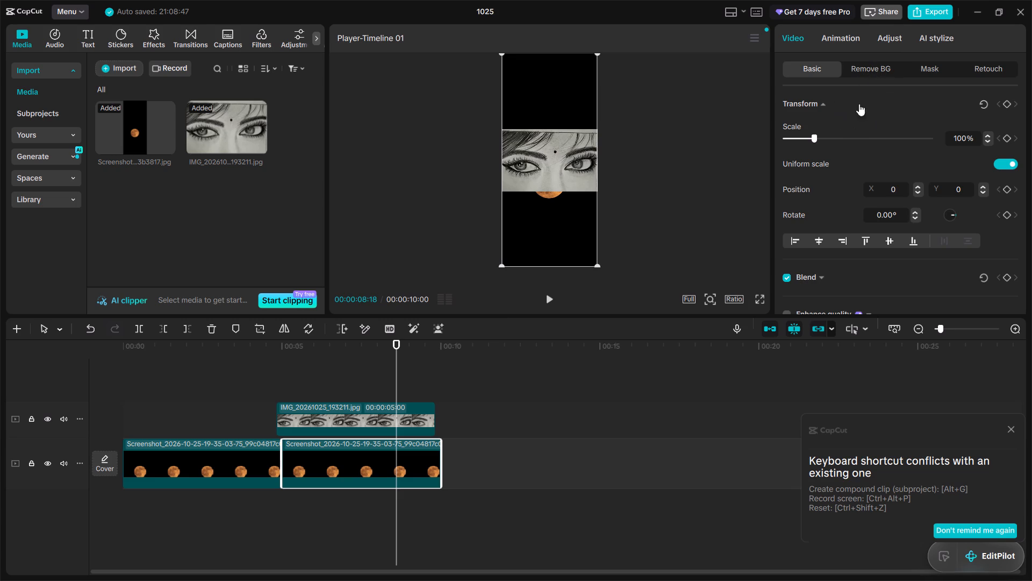
left_click(837, 43)
left_click(799, 40)
scroll(862, 177, "down", 6)
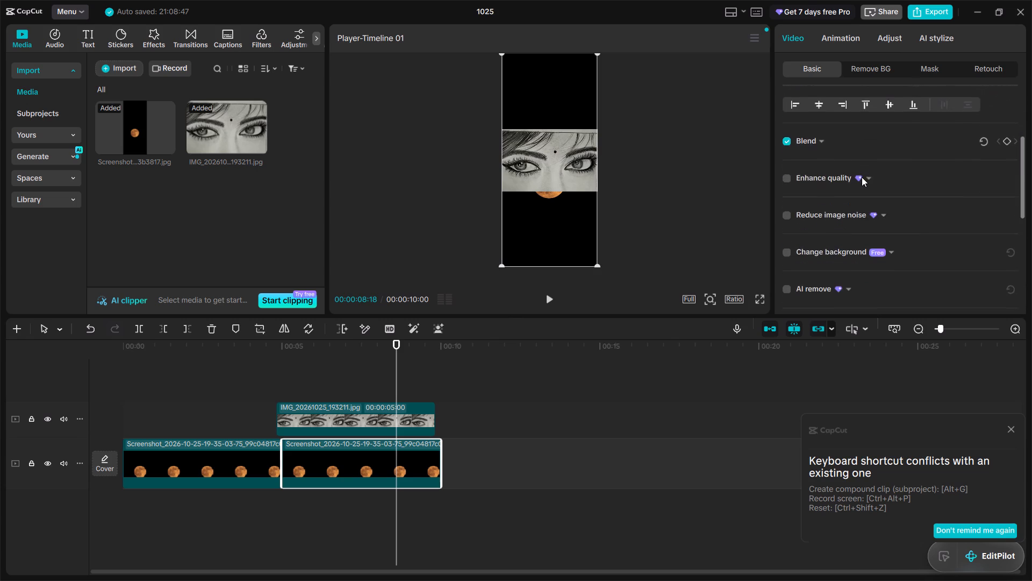
scroll(862, 177, "down", 6)
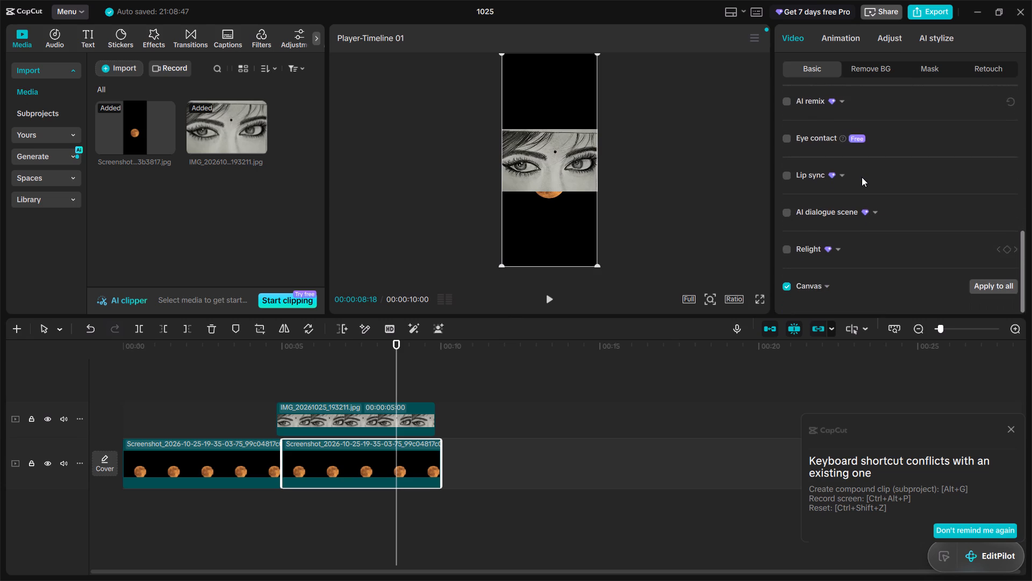
right_click(862, 177)
scroll(862, 177, "up", 10)
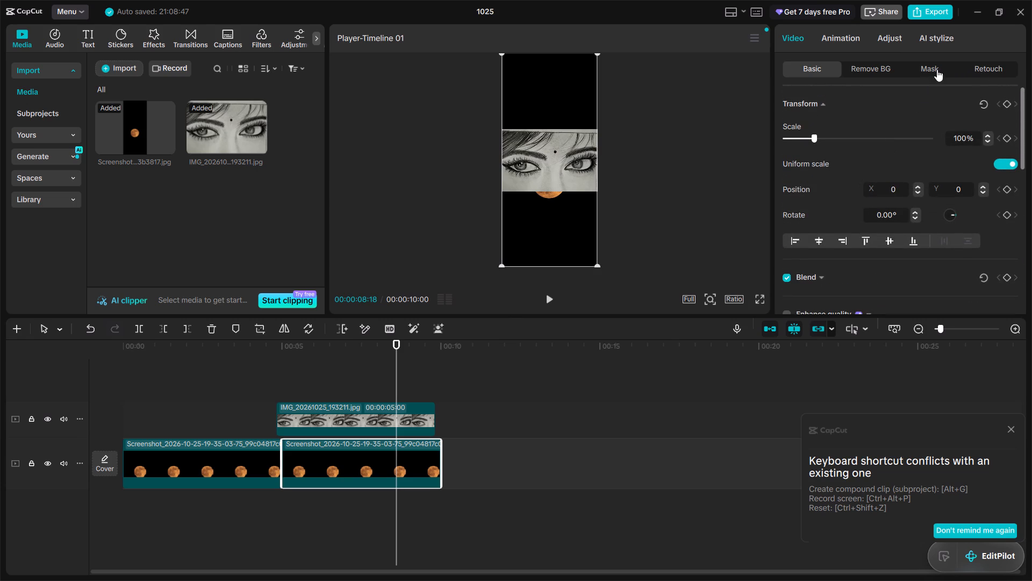
left_click(922, 69)
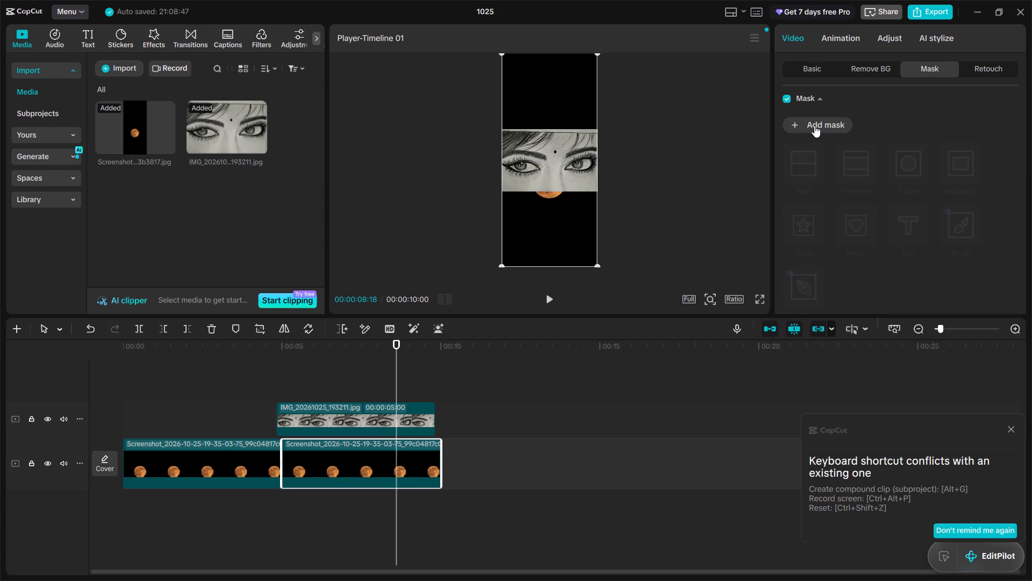
left_click(869, 70)
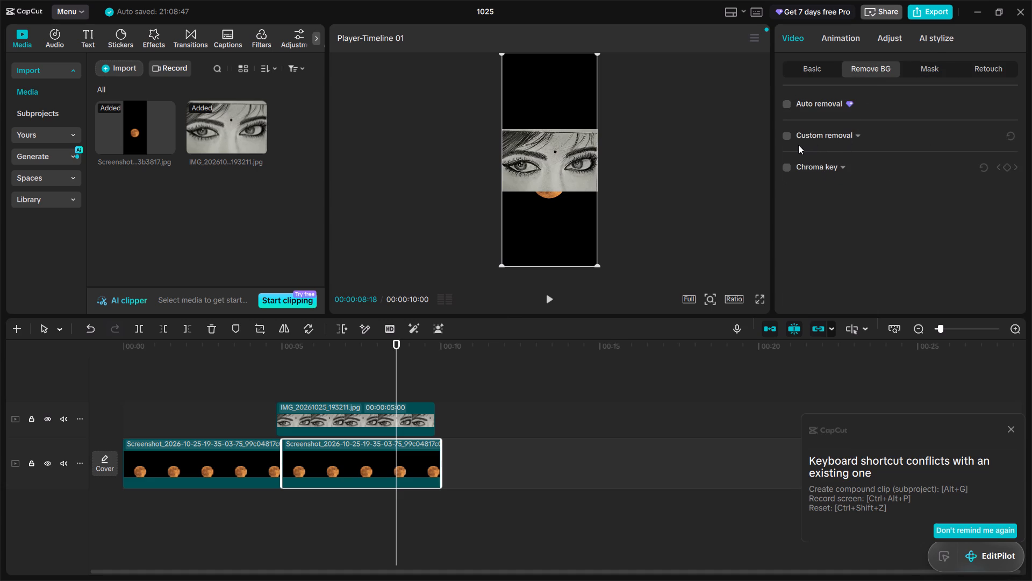
left_click(813, 73)
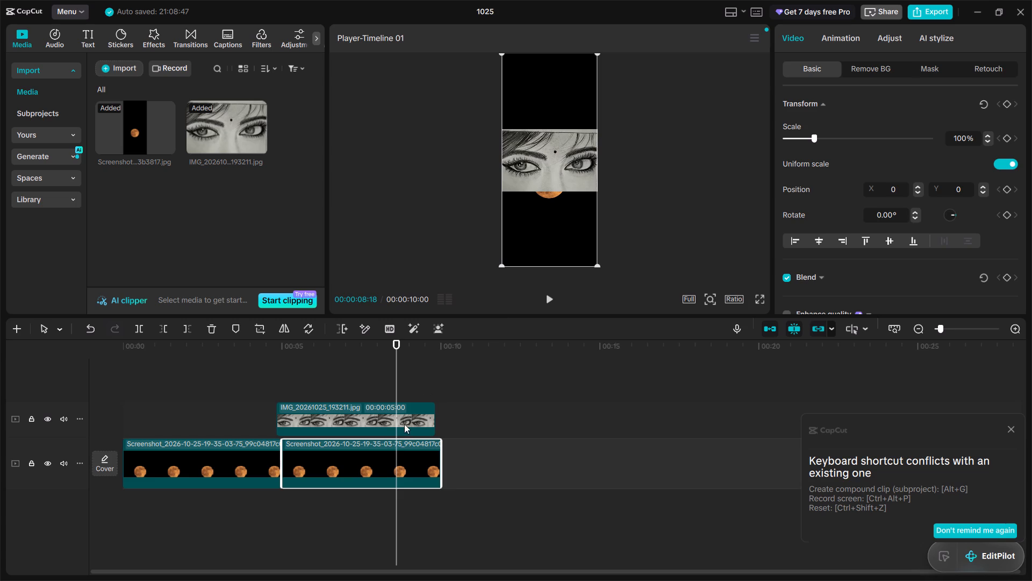
Expand the Blend settings of the eyes overlay clip.
left_click(424, 416)
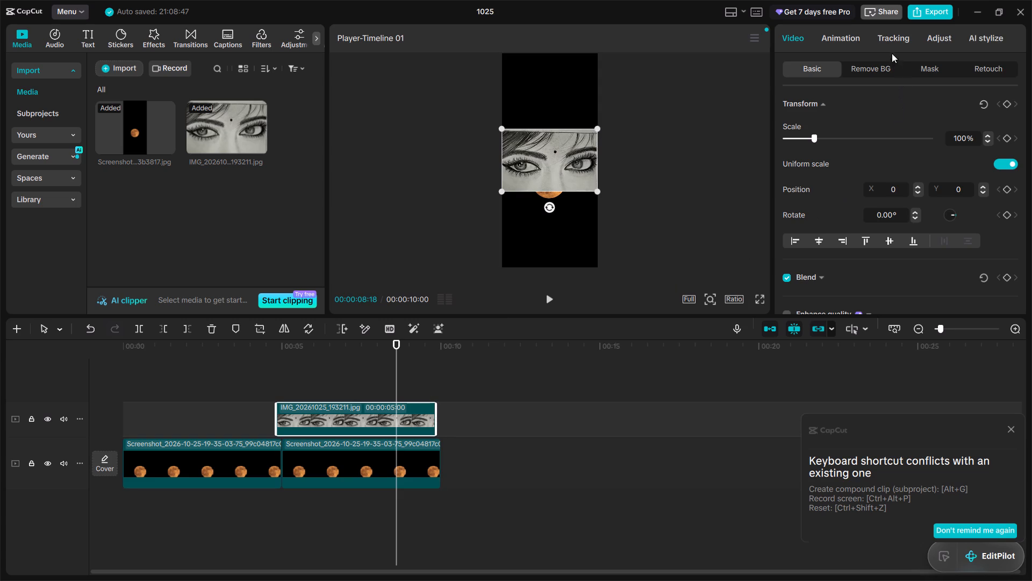
scroll(851, 186, "down", 1)
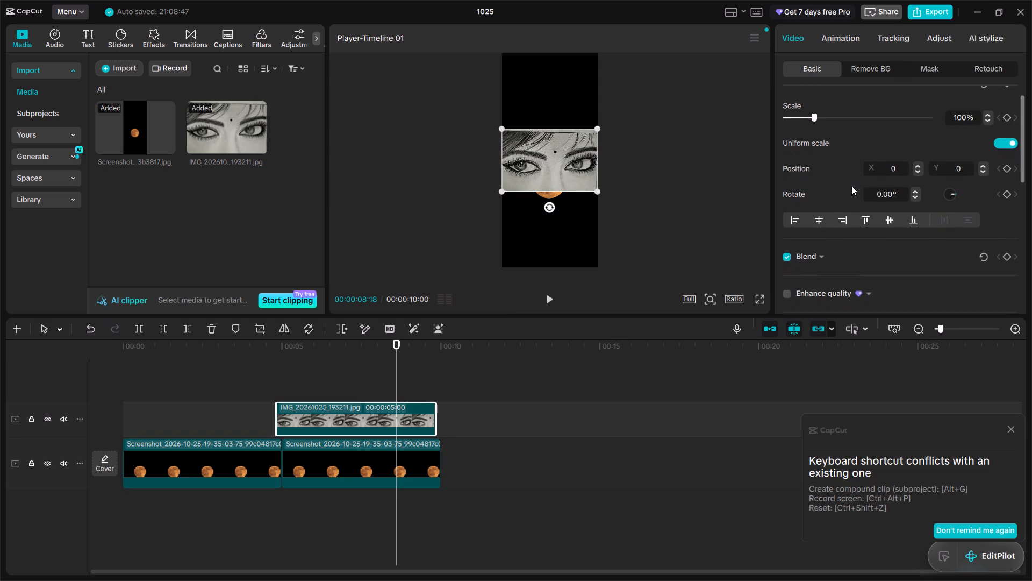
scroll(851, 186, "down", 2)
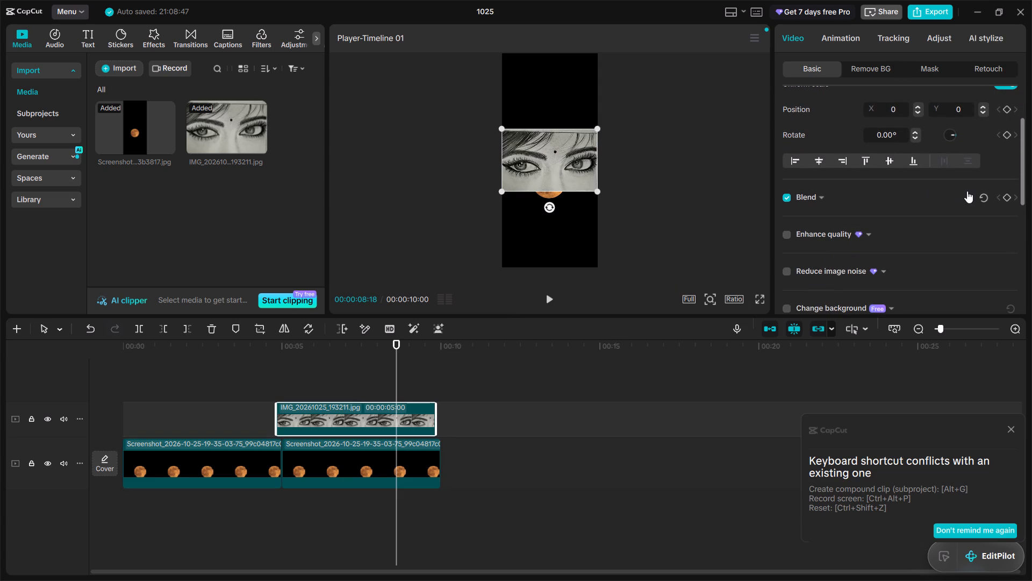
left_click(819, 201)
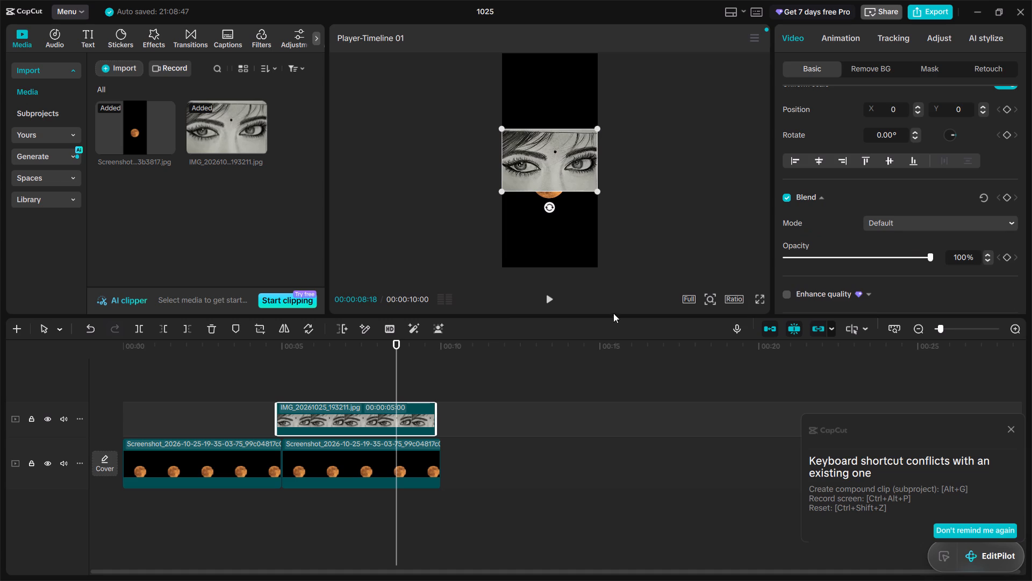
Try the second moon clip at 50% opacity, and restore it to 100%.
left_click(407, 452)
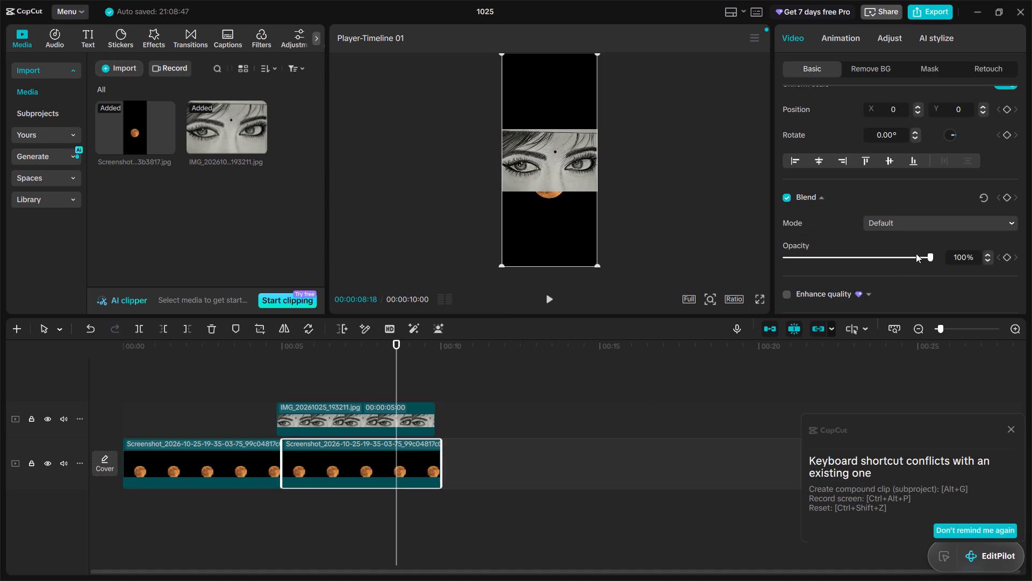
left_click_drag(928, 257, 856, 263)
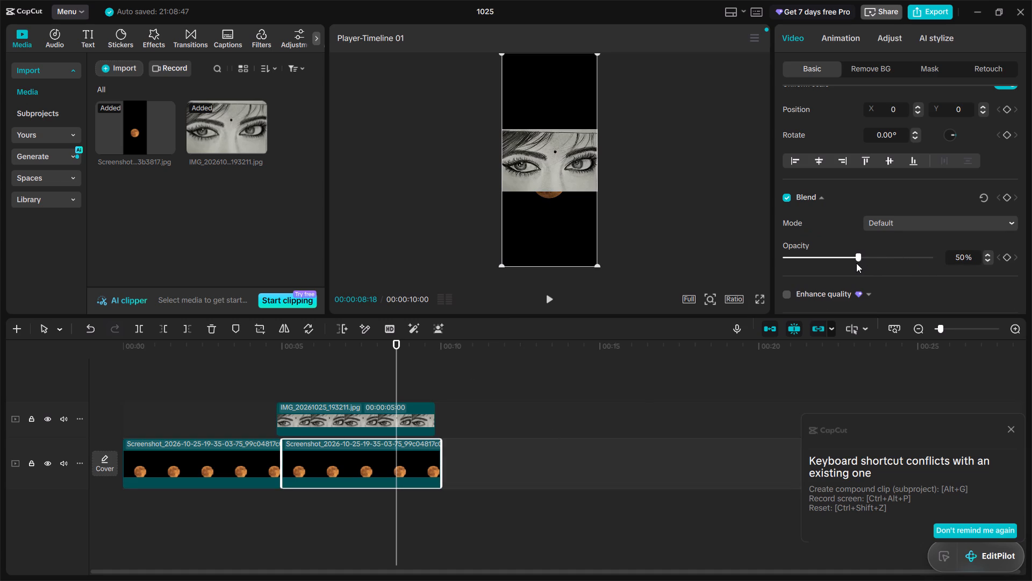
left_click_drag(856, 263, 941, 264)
Lower the eyes overlay clip's opacity to 24%.
left_click(398, 406)
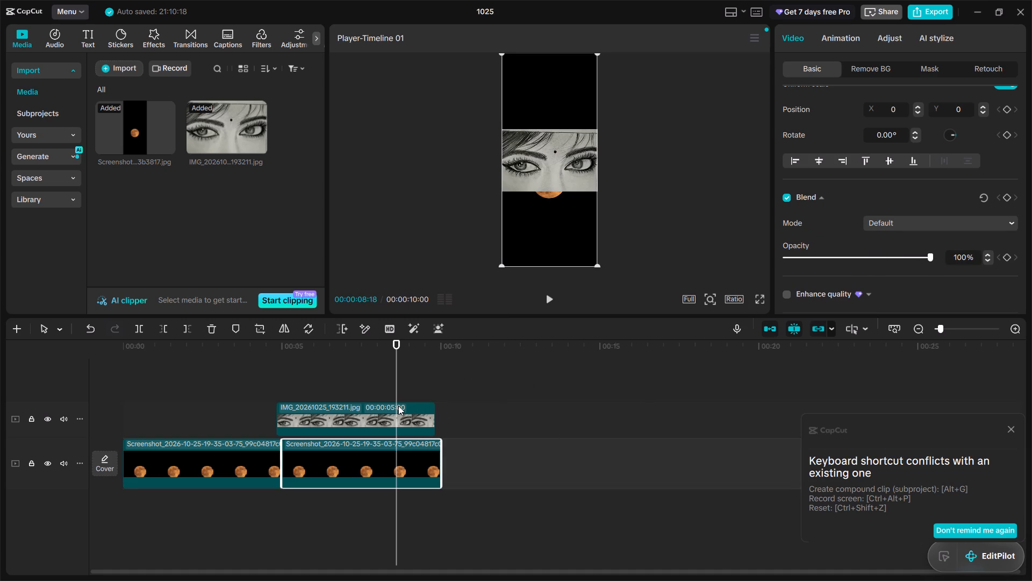
left_click_drag(928, 255, 807, 266)
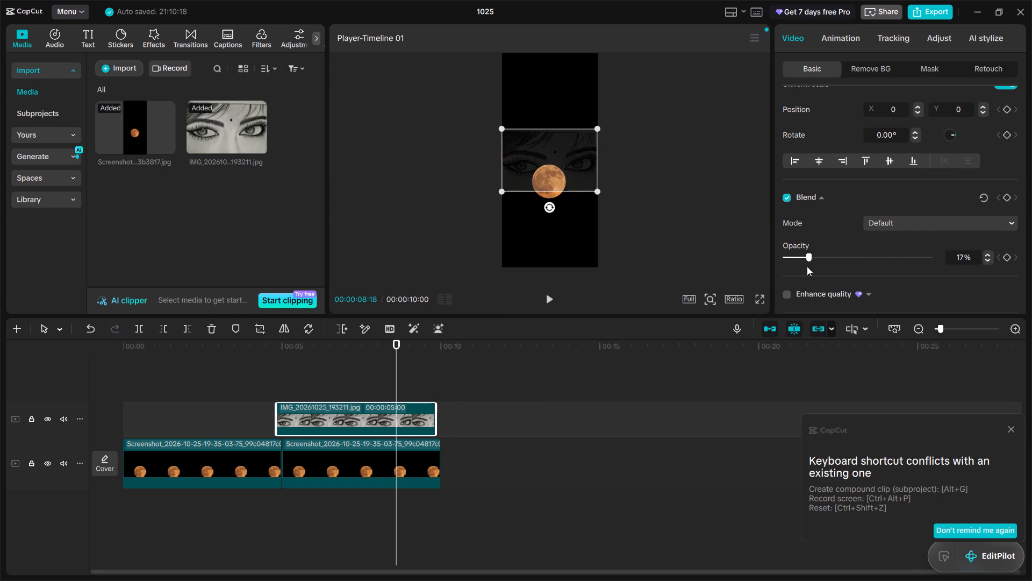
left_click_drag(807, 266, 818, 272)
Shrink the second moon clip and move it onto the forehead between the eyes, at about X 91, Y 235.
left_click(393, 455)
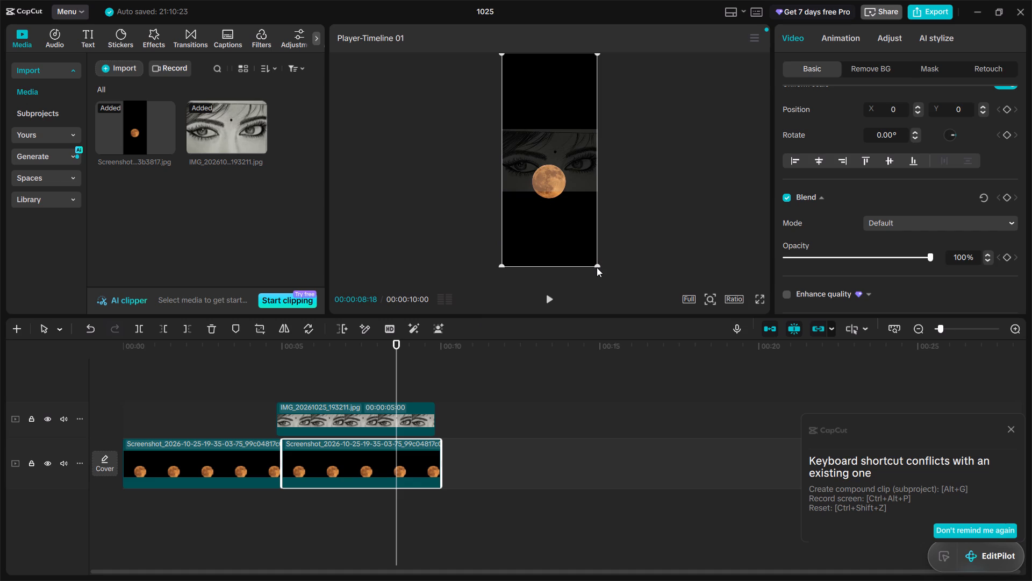
left_click_drag(597, 264, 555, 215)
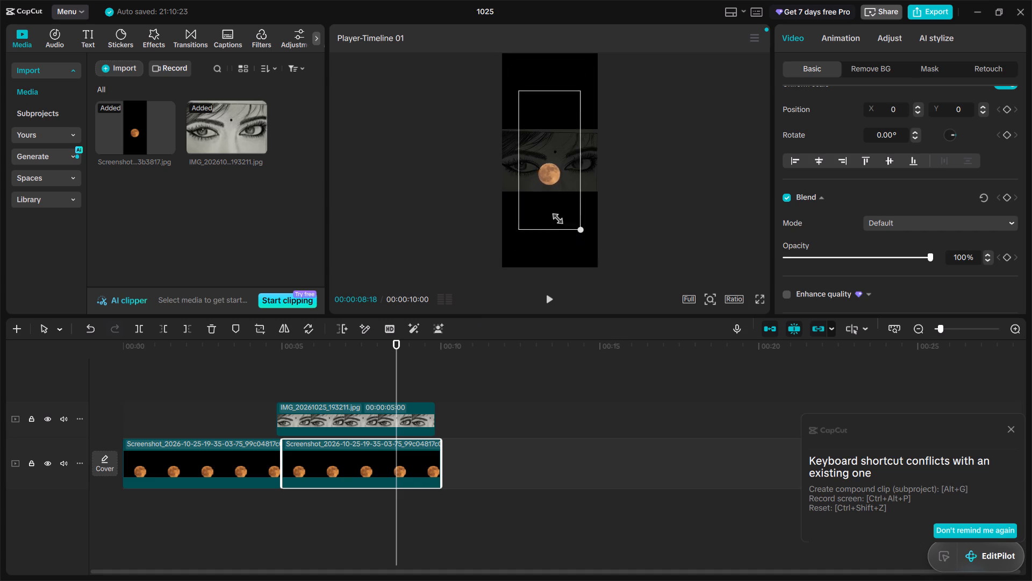
left_click_drag(555, 215, 517, 161)
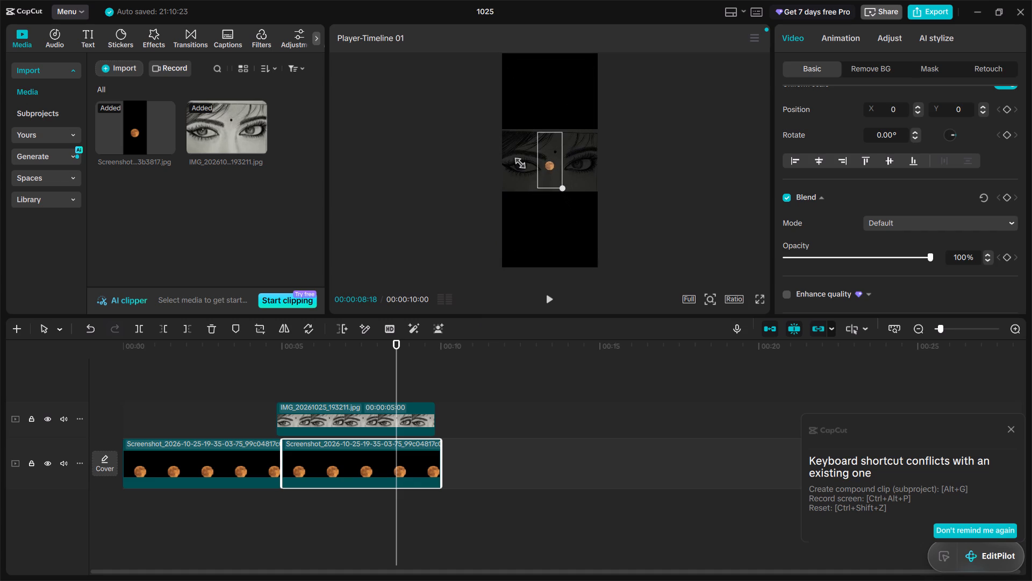
left_click_drag(517, 161, 516, 161)
left_click_drag(551, 168, 557, 155)
left_click_drag(564, 175, 554, 164)
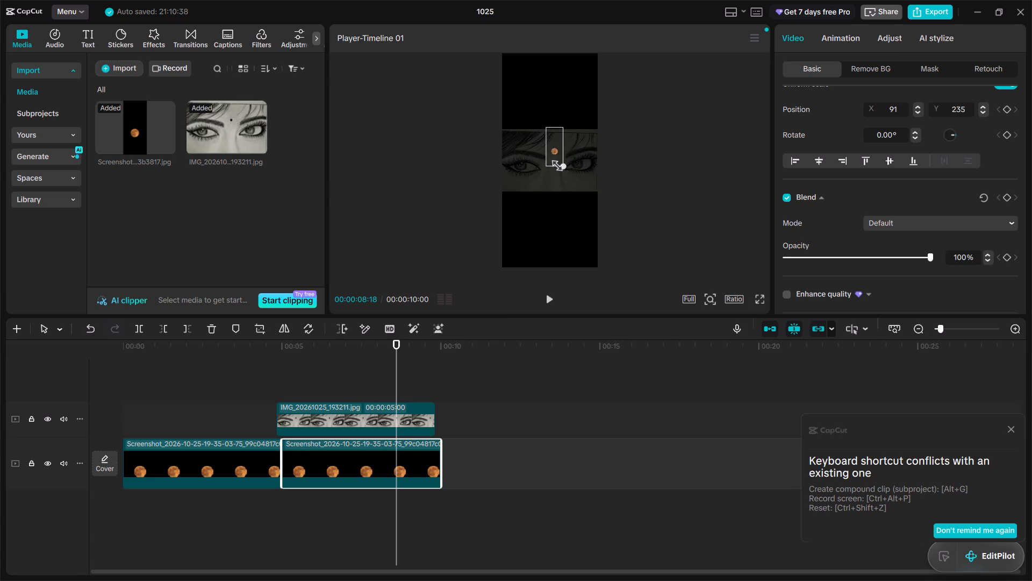
left_click_drag(554, 164, 554, 165)
left_click_drag(553, 156, 553, 159)
left_click_drag(553, 159, 553, 160)
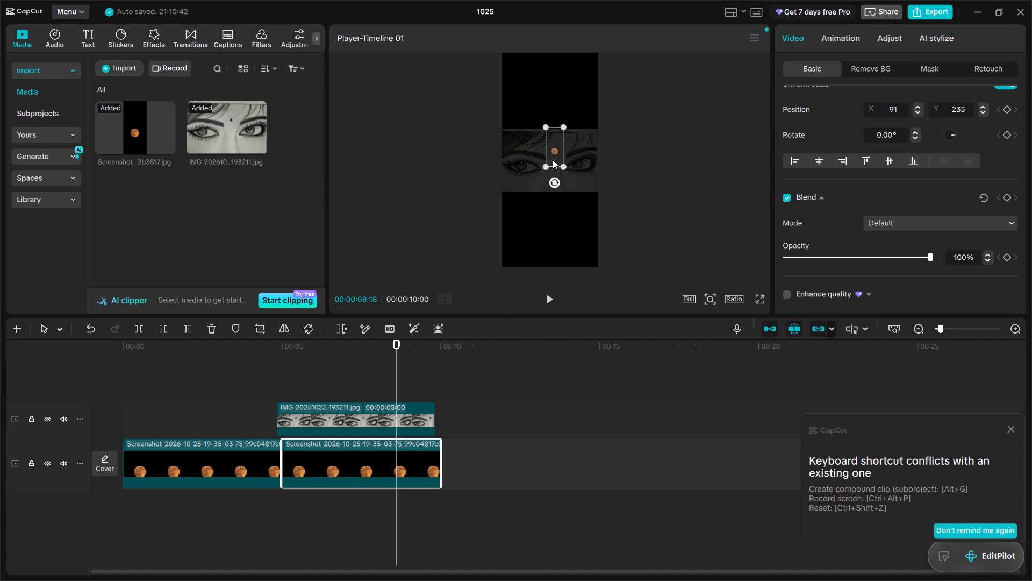
left_click_drag(553, 160, 553, 161)
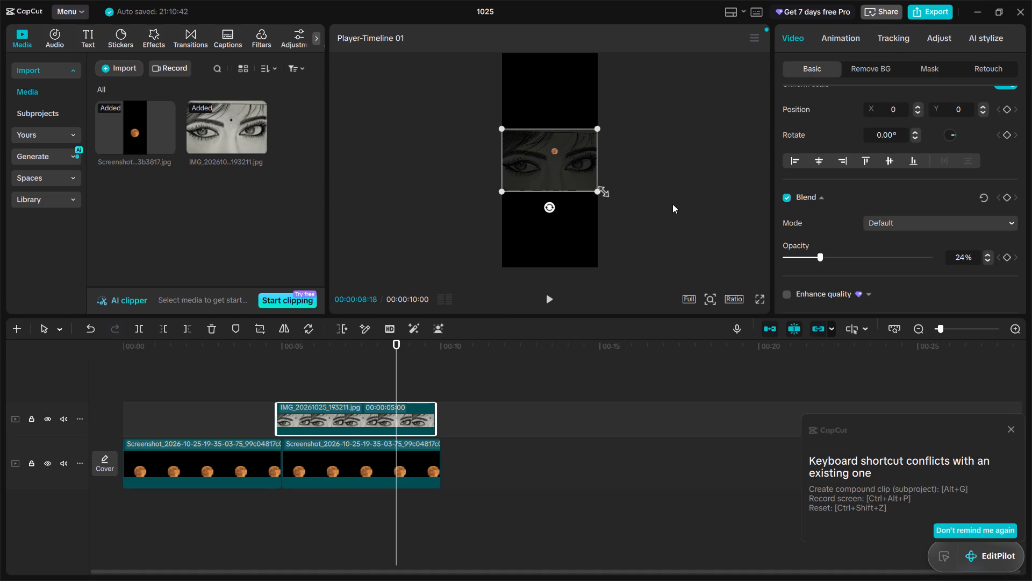
Fine-tune the second moon clip to about 14% scale and X 106, Y 209, so the moon covers the forehead dot.
scroll(665, 222, "up", 3, "ctrl")
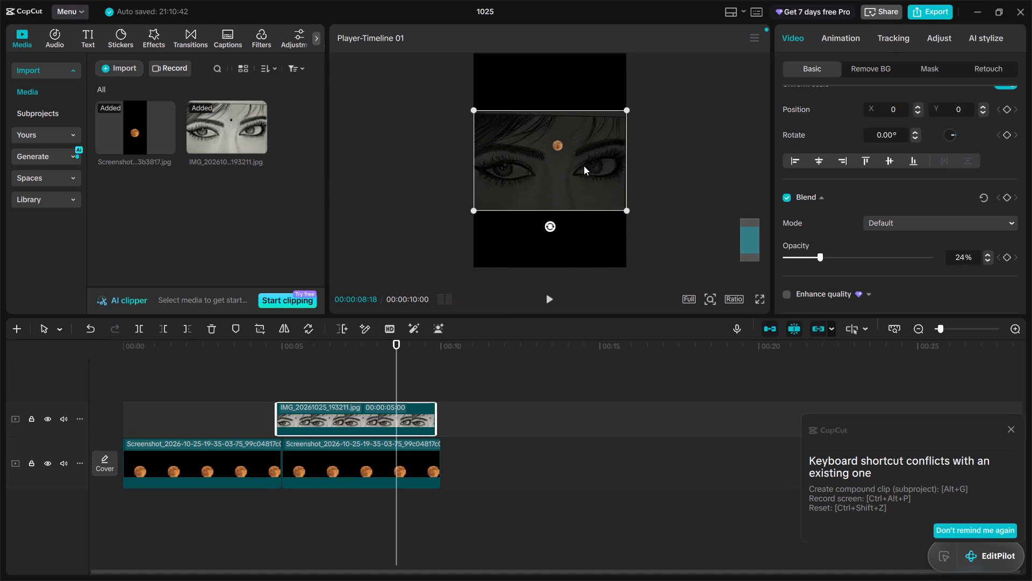
left_click(557, 143)
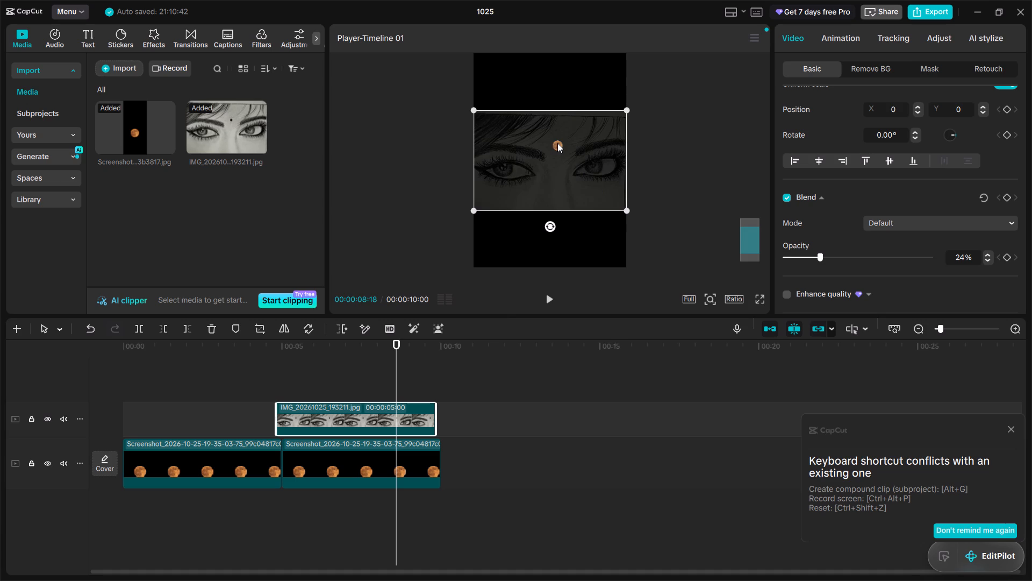
left_click(557, 143)
left_click(397, 451)
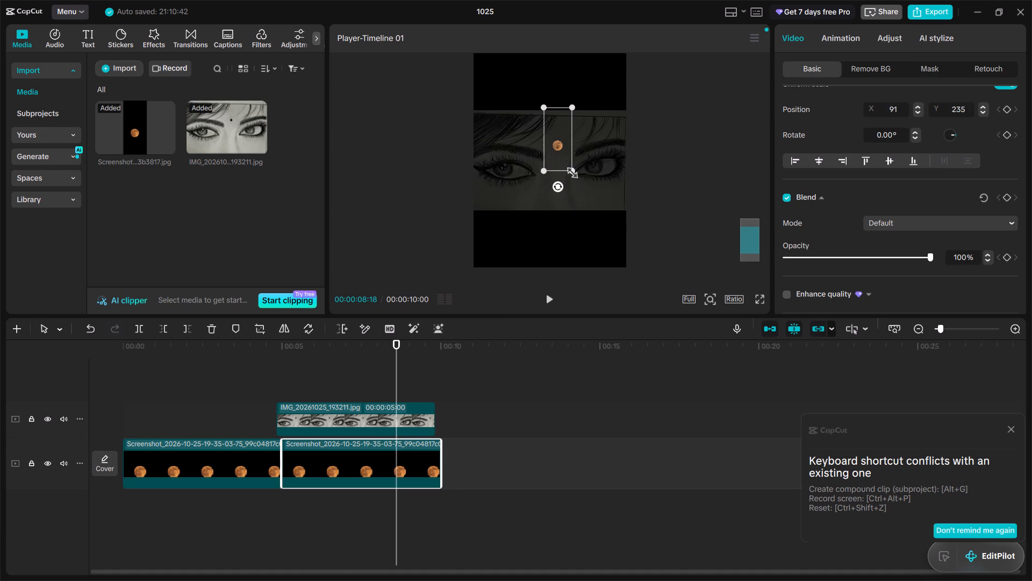
left_click_drag(569, 171, 563, 160)
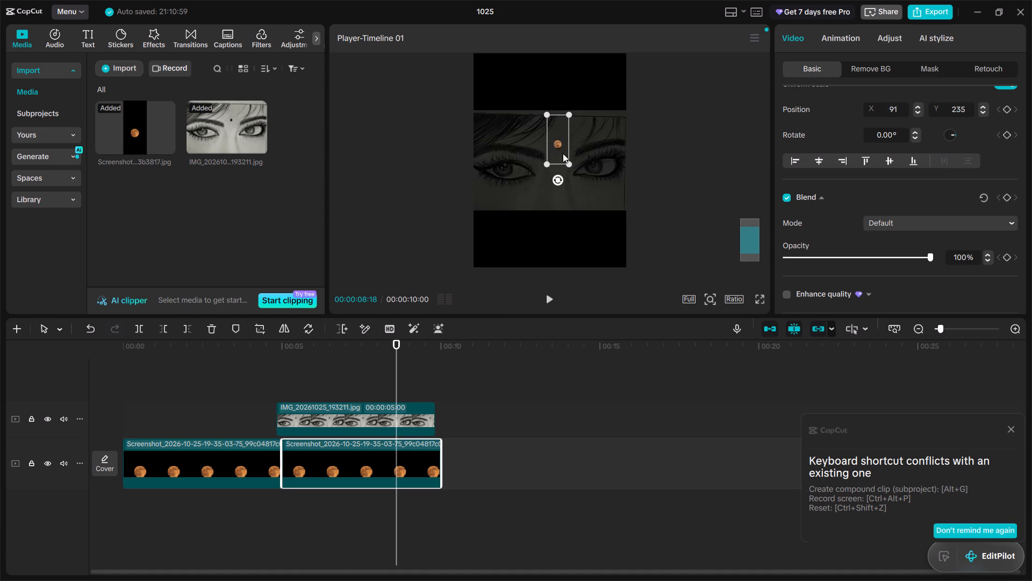
left_click(560, 146)
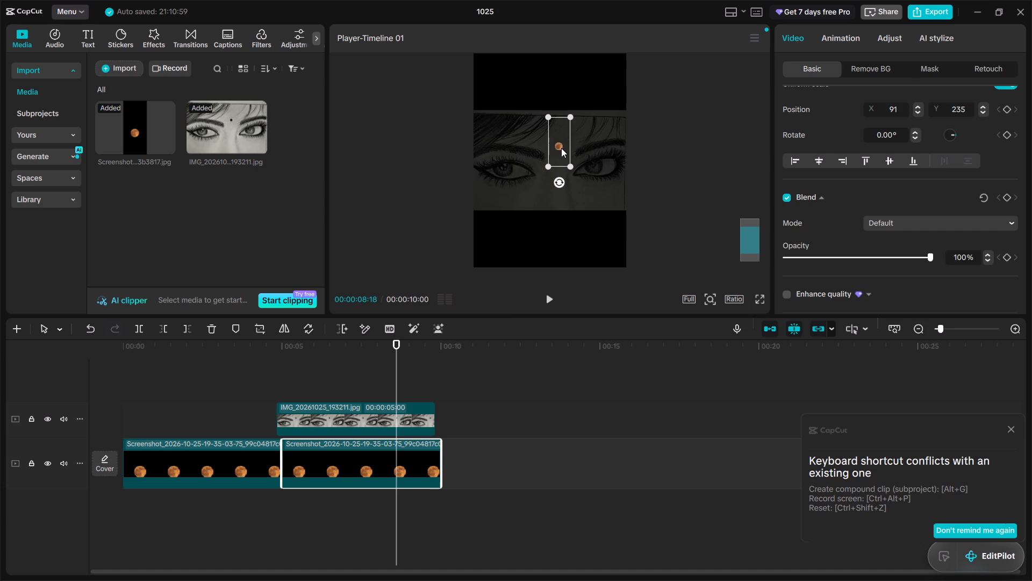
left_click(649, 187)
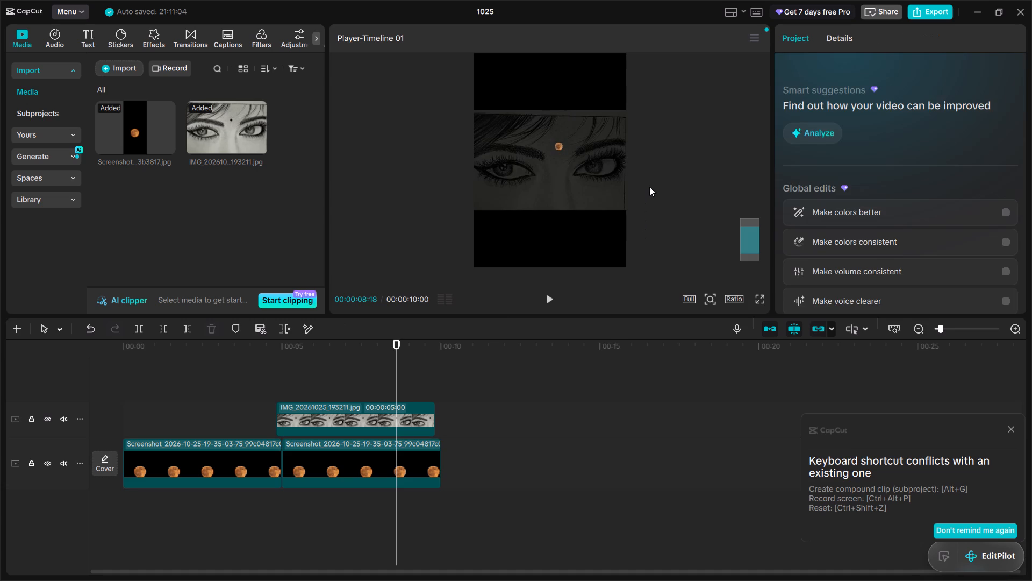
Duplicate the shrunken moon clip and place the copy at the start of the main track, before the full-size moon clip.
left_click(370, 457)
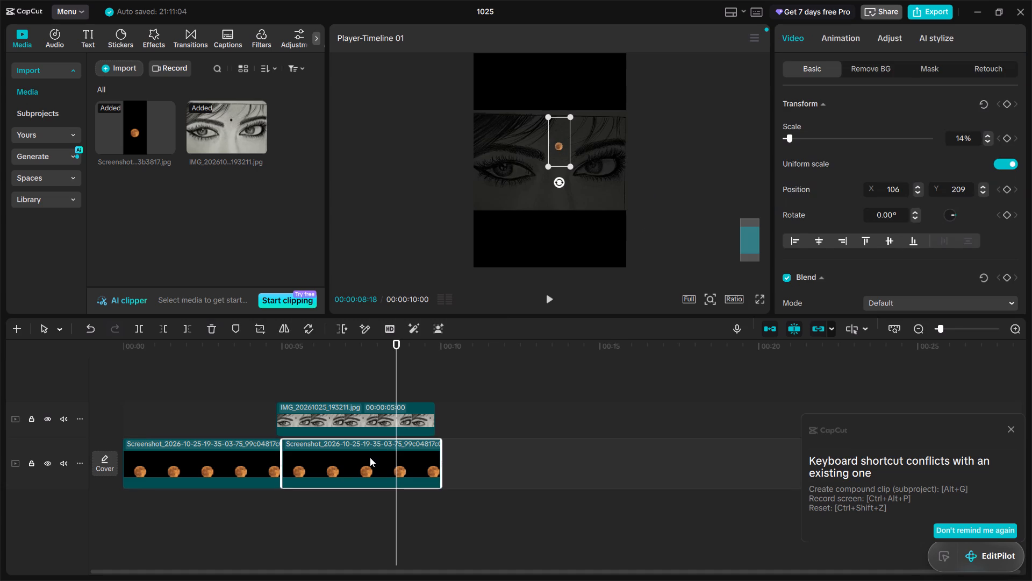
key("ctrl+c")
left_click(481, 454)
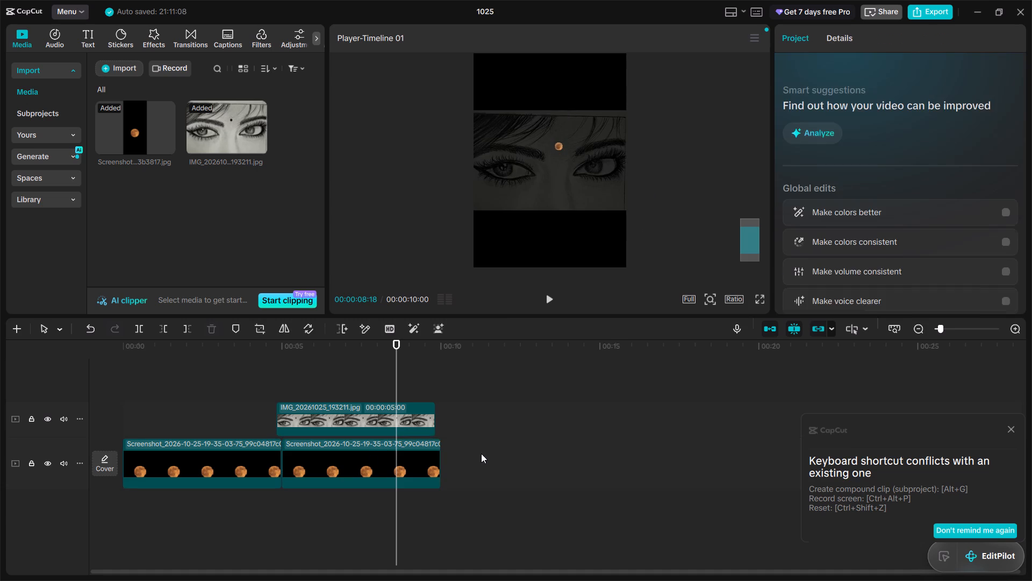
key("ctrl+v")
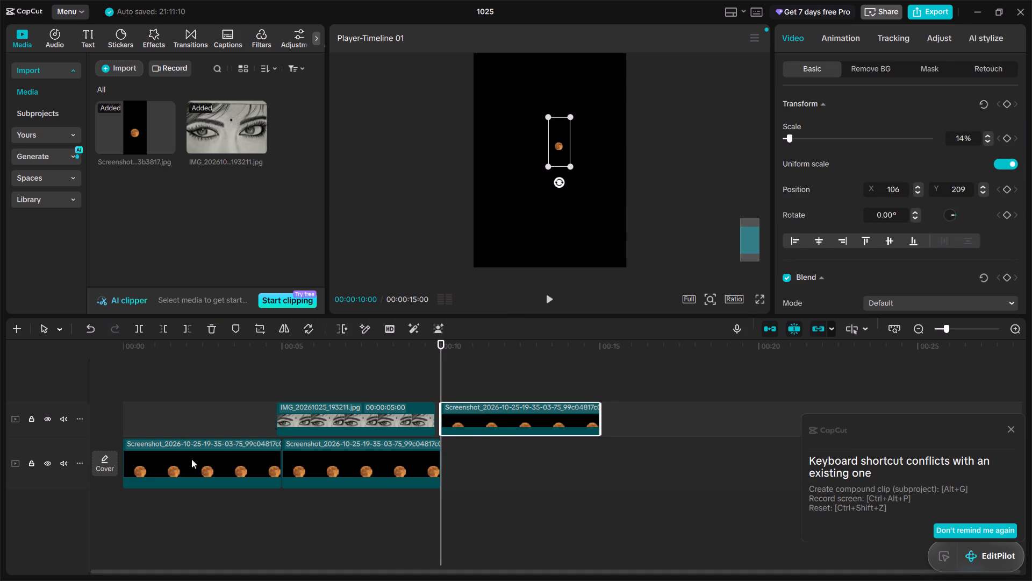
left_click_drag(487, 422, 179, 467)
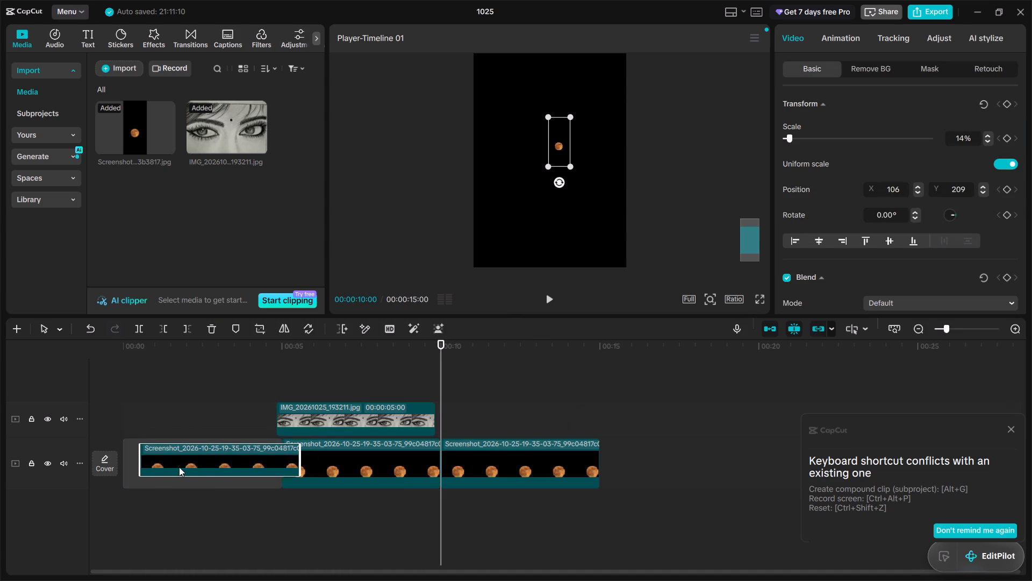
left_click_drag(179, 467, 162, 465)
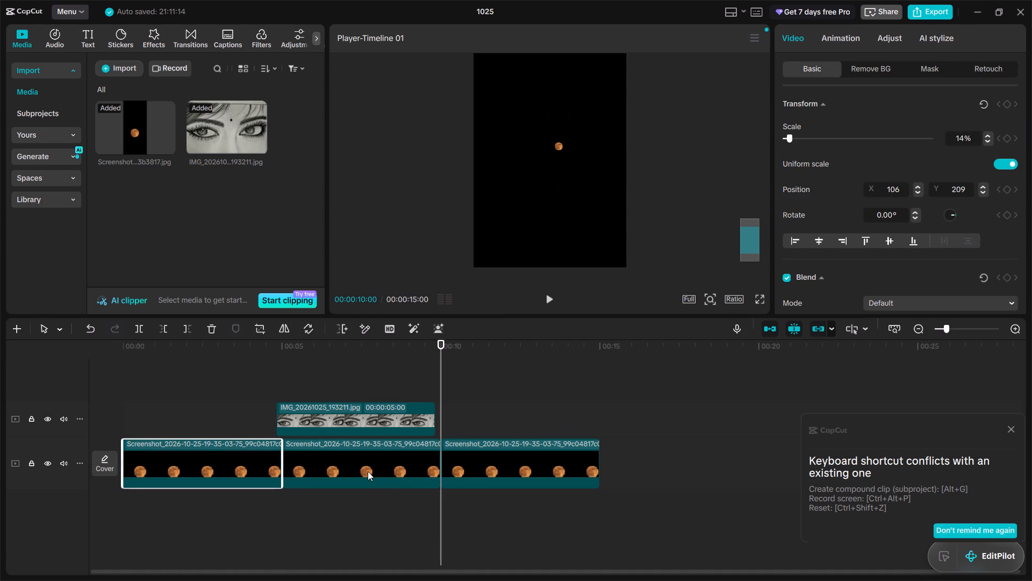
Move the last, shrunken moon clip to the middle of the main track, under the eyes overlay and ahead of the full-size moon clip.
left_click(368, 471)
left_click(374, 370)
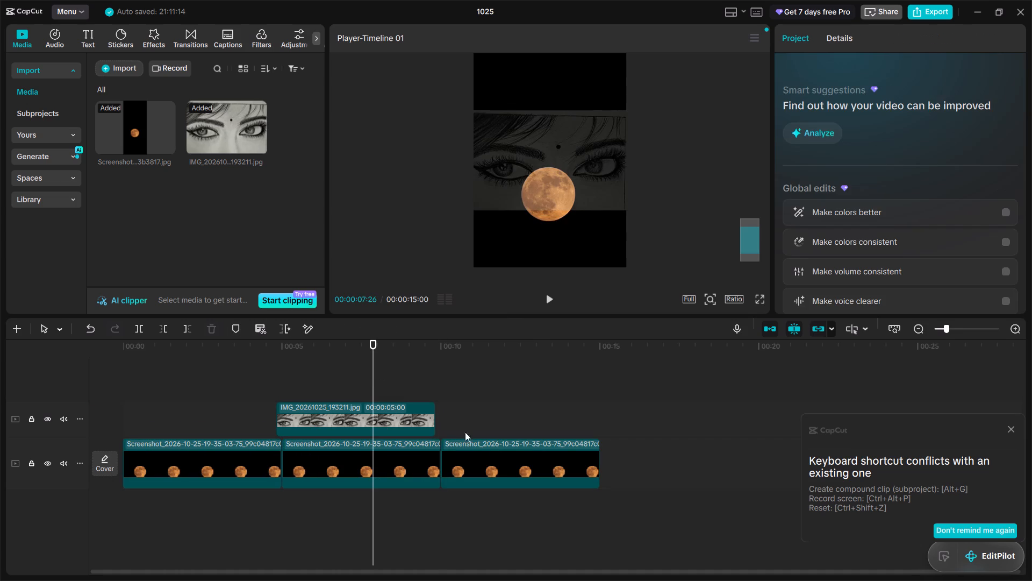
left_click_drag(498, 459, 329, 456)
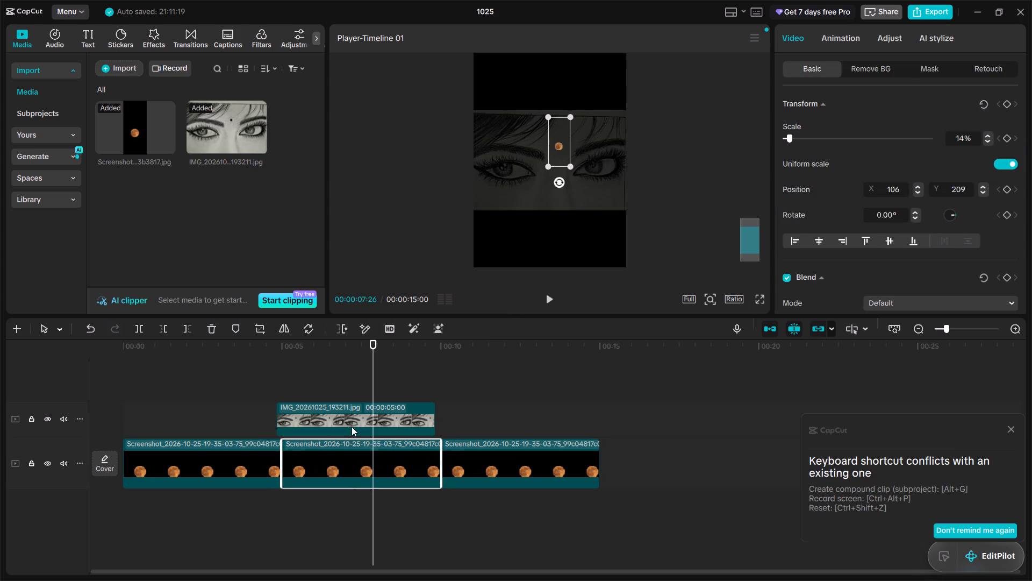
Scrub the preview across the first two moon clips and park the playhead at the start of the eyes overlay.
left_click_drag(374, 371, 214, 377)
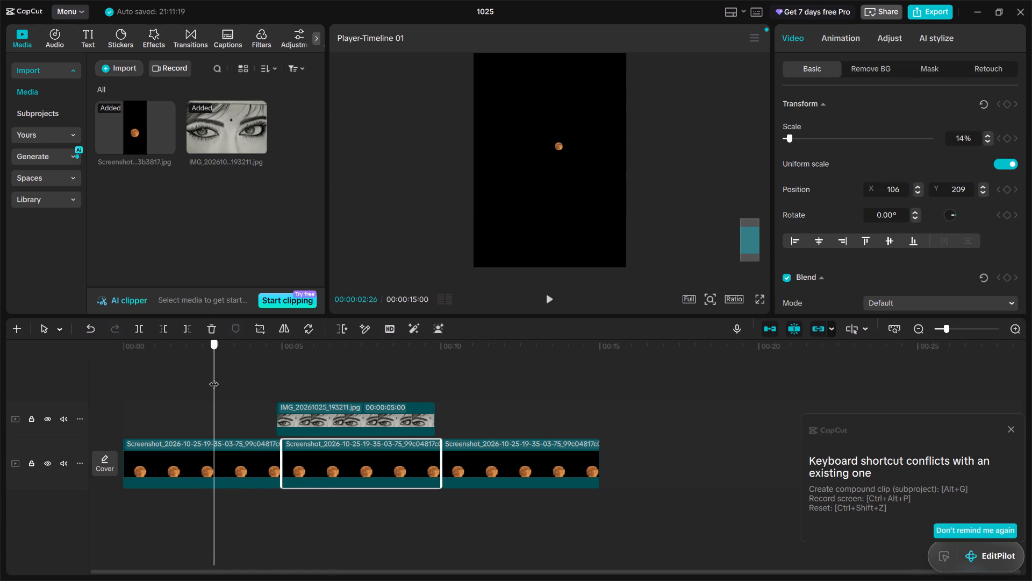
left_click_drag(214, 377, 289, 384)
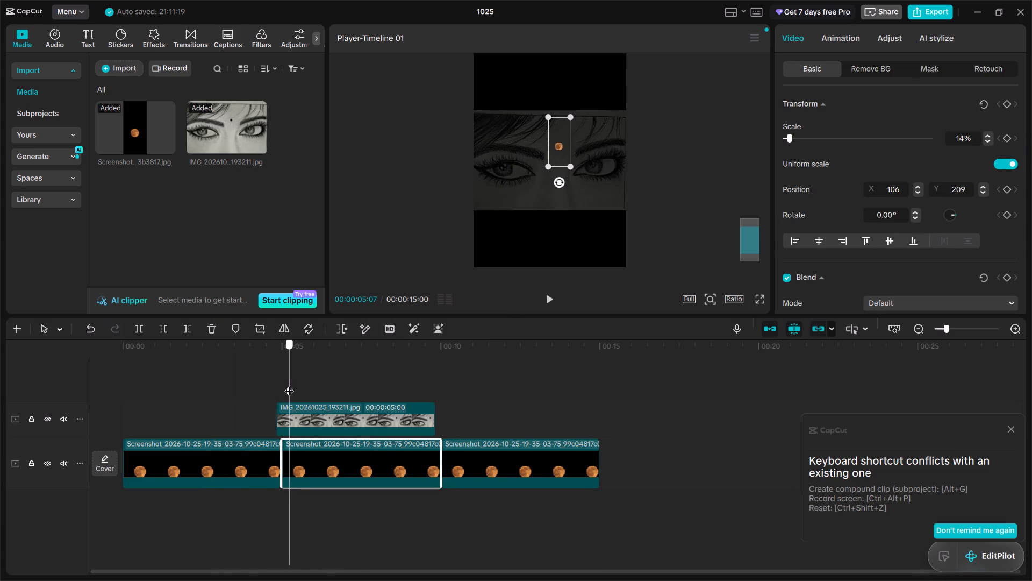
left_click_drag(289, 384, 274, 385)
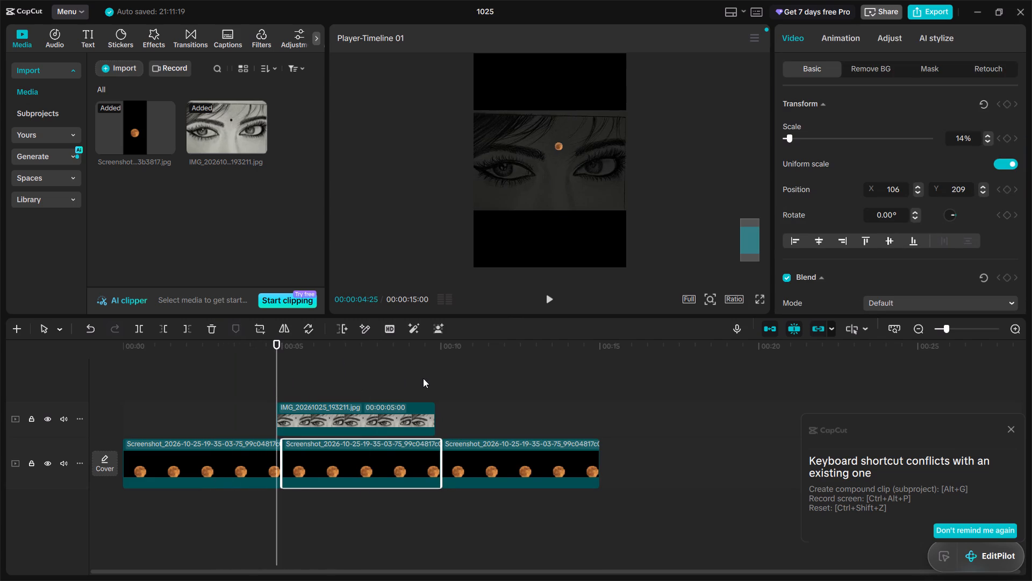
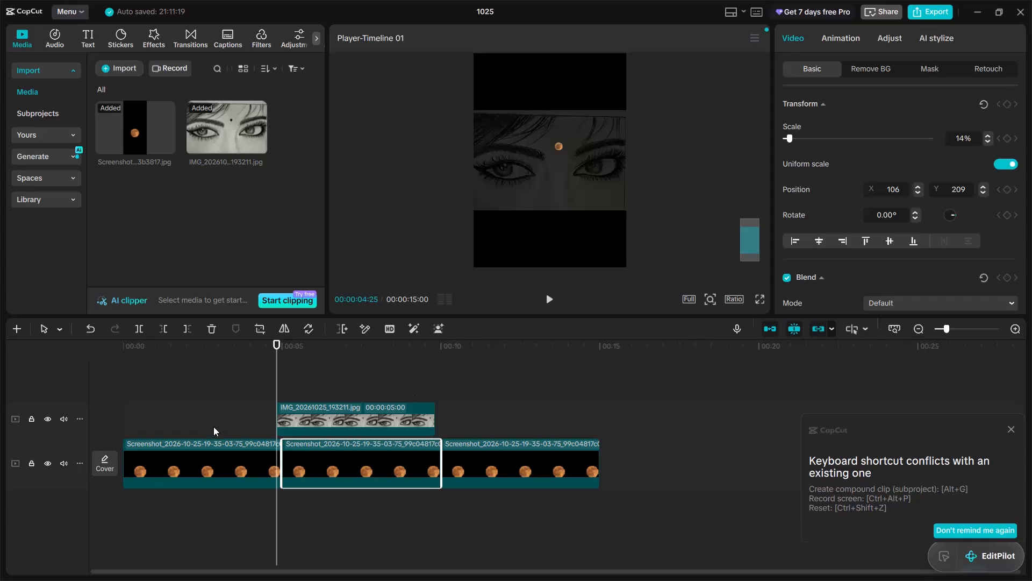
Shift the eyes overlay slightly so it starts exactly where the middle moon clip starts, at 5 seconds.
left_click(307, 409)
left_click(307, 409)
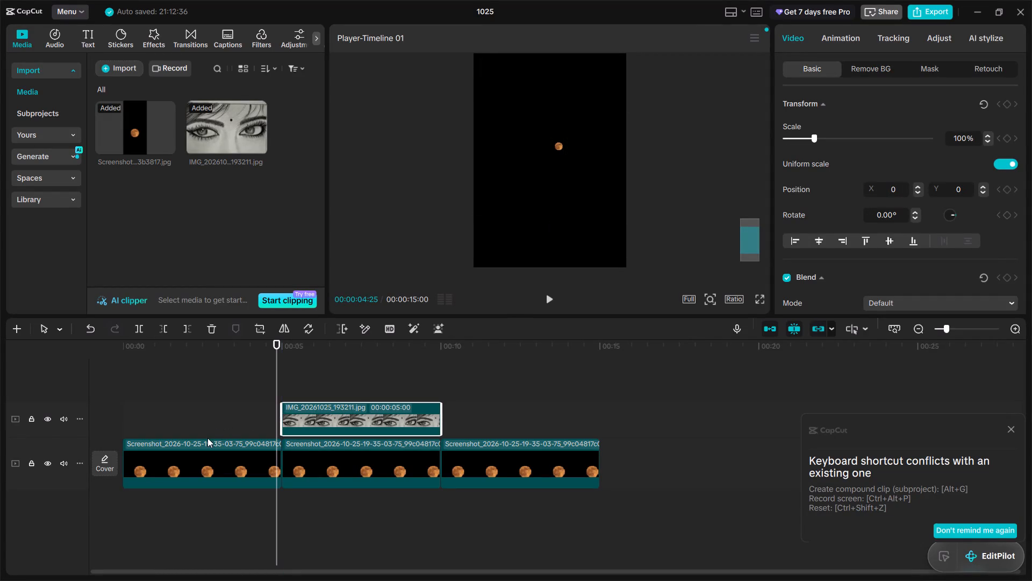
Add a transform keyframe to the first moon clip near its start, at 00:00:00:11.
left_click(209, 458)
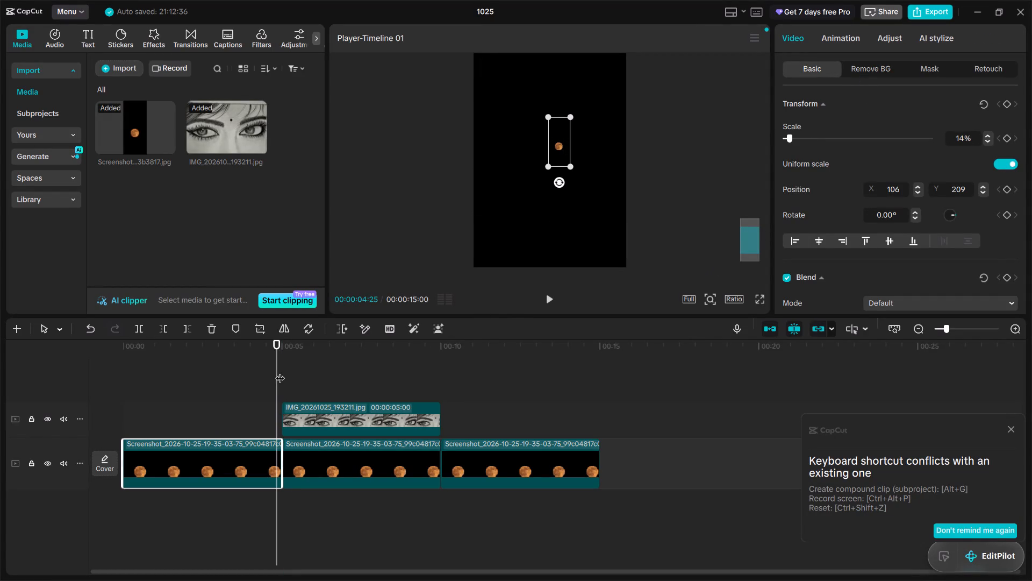
left_click_drag(278, 371, 247, 373)
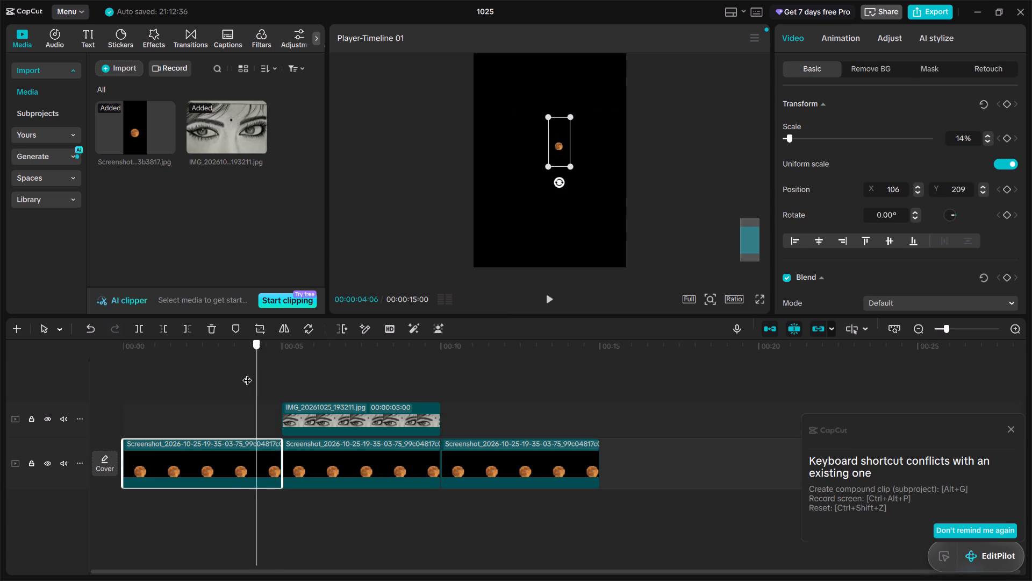
left_click_drag(247, 373, 129, 374)
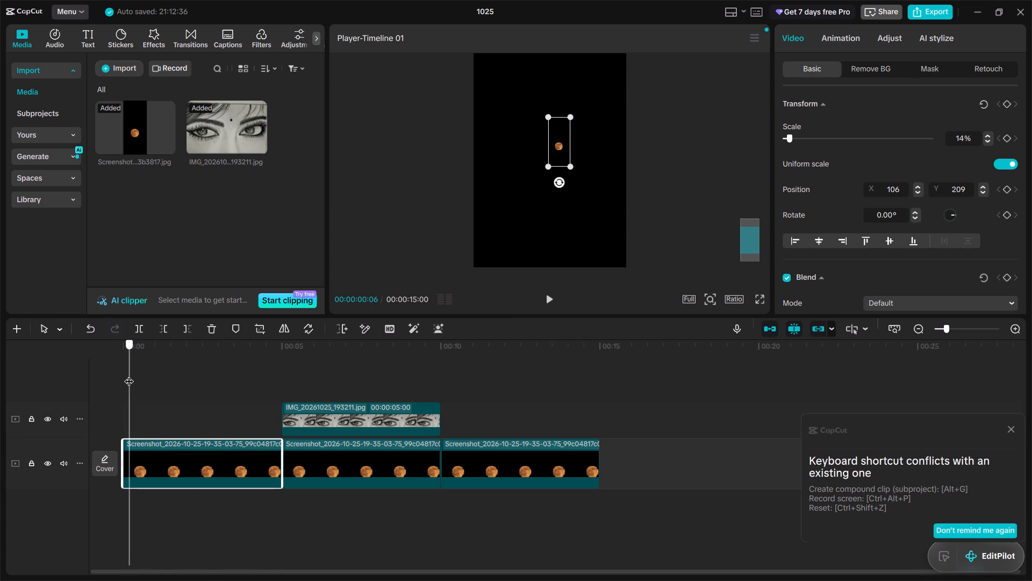
left_click_drag(129, 374, 138, 374)
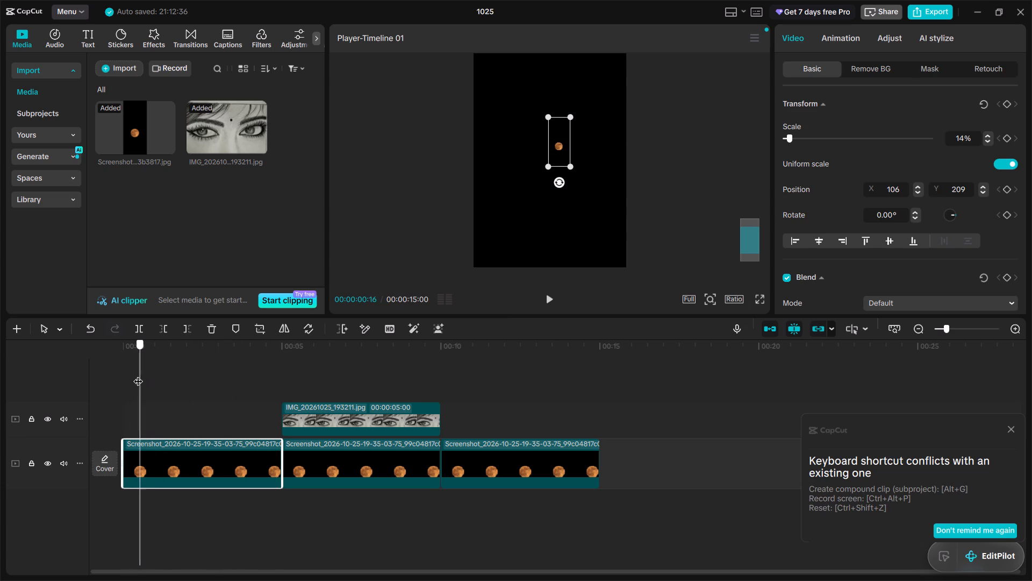
left_click_drag(138, 374, 134, 375)
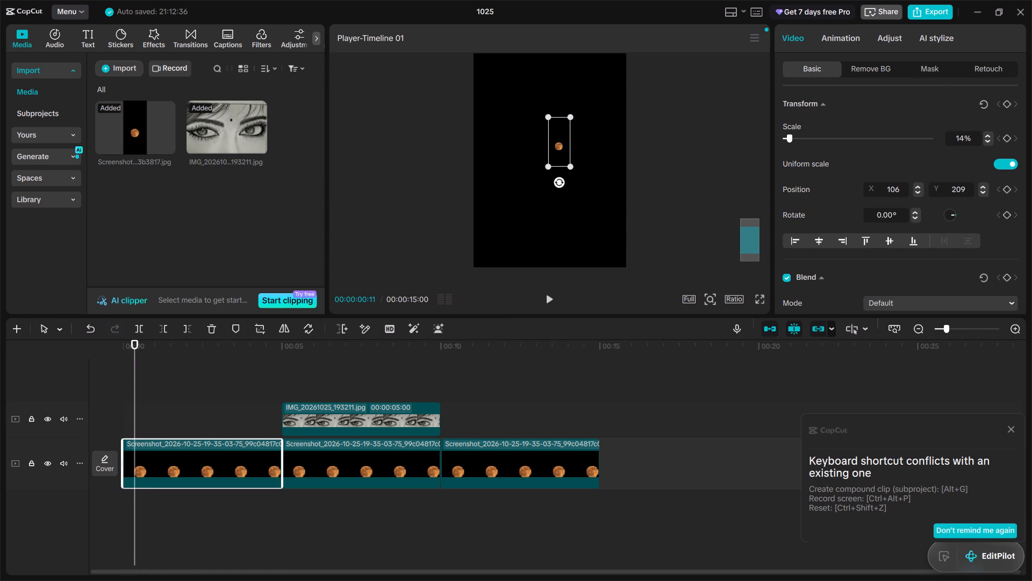
left_click(1006, 104)
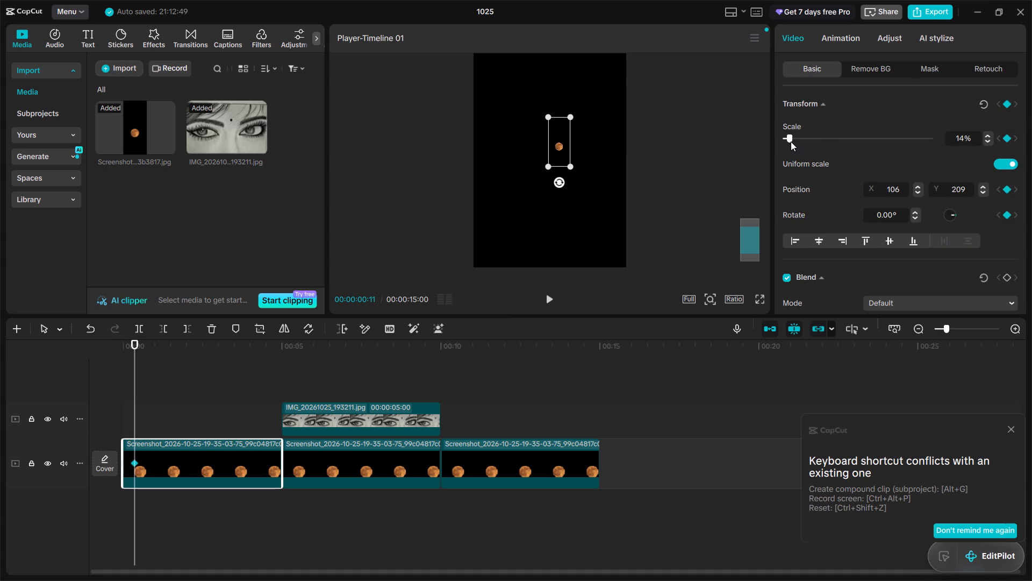
Enlarge the moon at the first clip's opening keyframe to a scale of about 44%.
left_click_drag(789, 140, 813, 144)
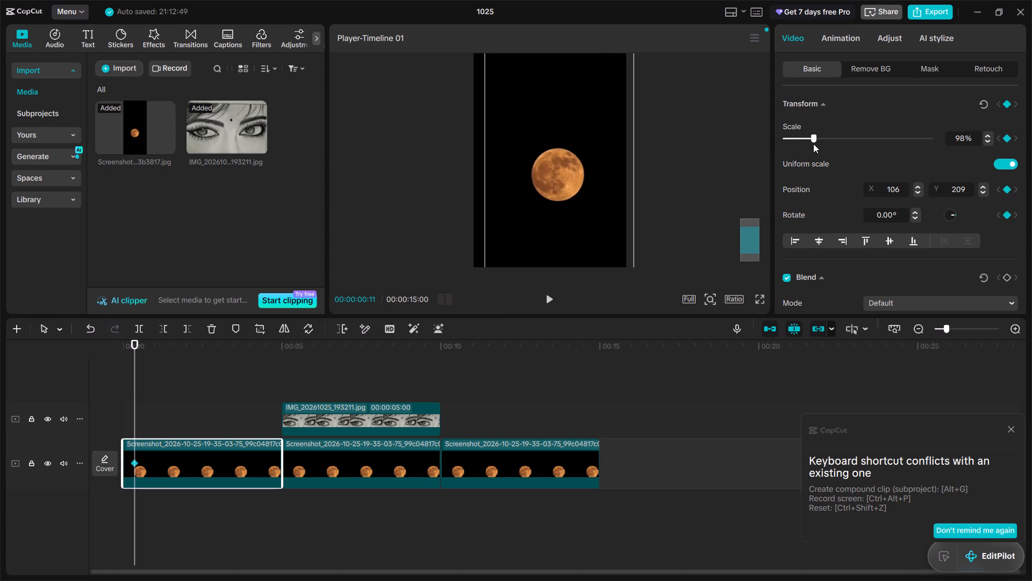
left_click_drag(813, 144, 809, 144)
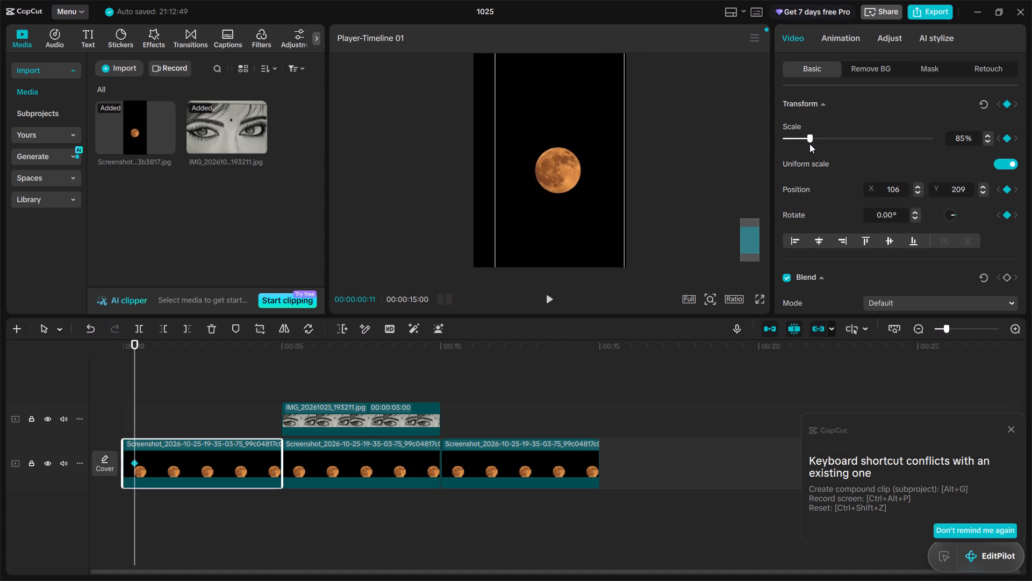
left_click_drag(809, 144, 814, 144)
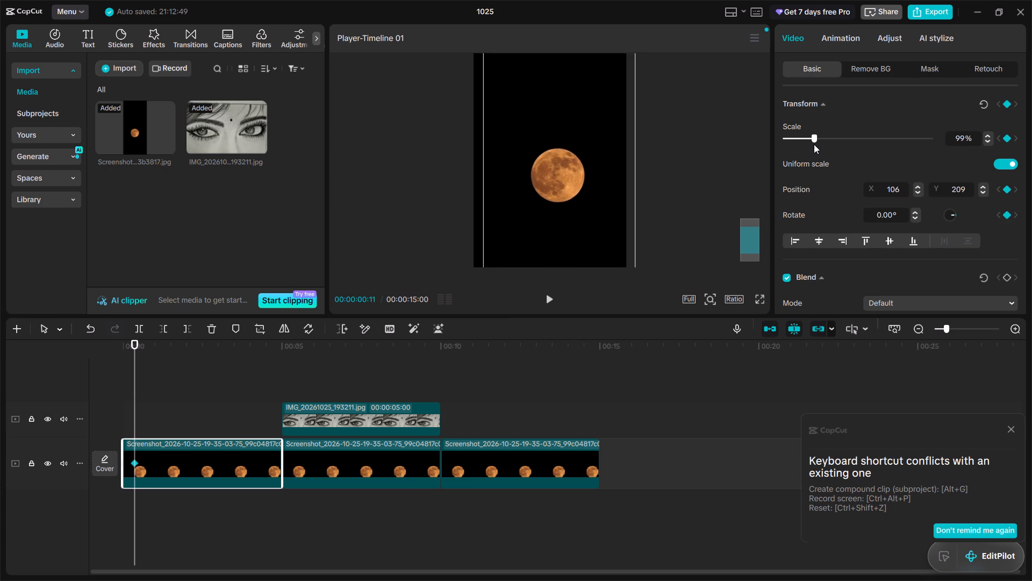
left_click_drag(814, 144, 814, 144)
left_click_drag(814, 144, 807, 146)
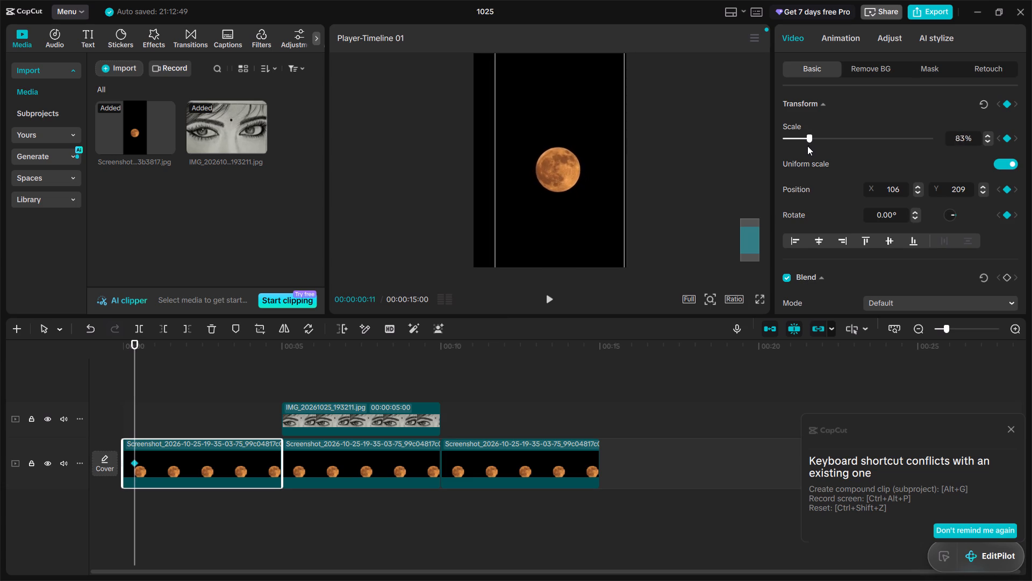
left_click_drag(807, 146, 798, 151)
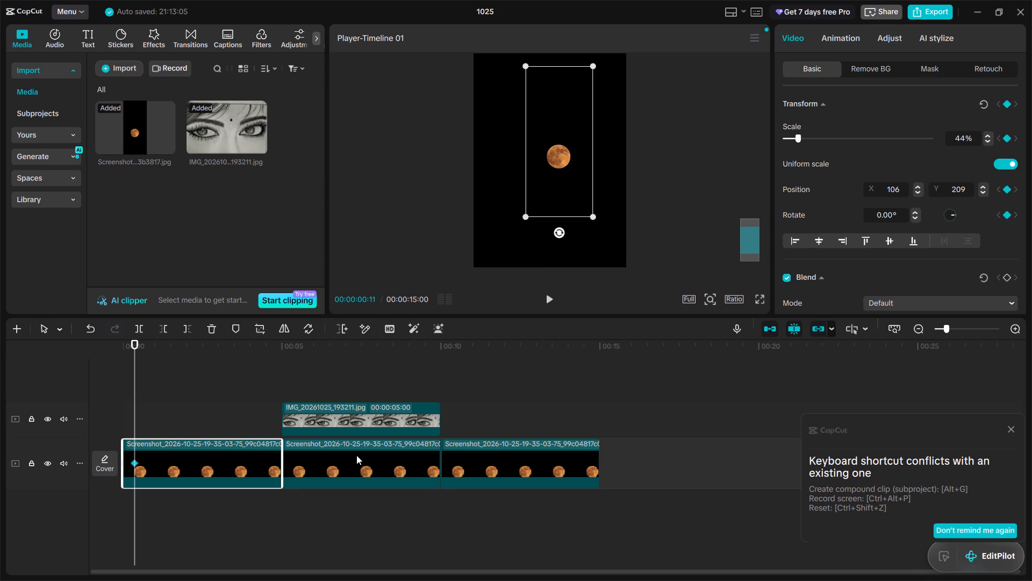
Near the end of the first moon clip, at 00:00:04:24, keyframe a smaller scale of about 26%.
left_click(263, 397)
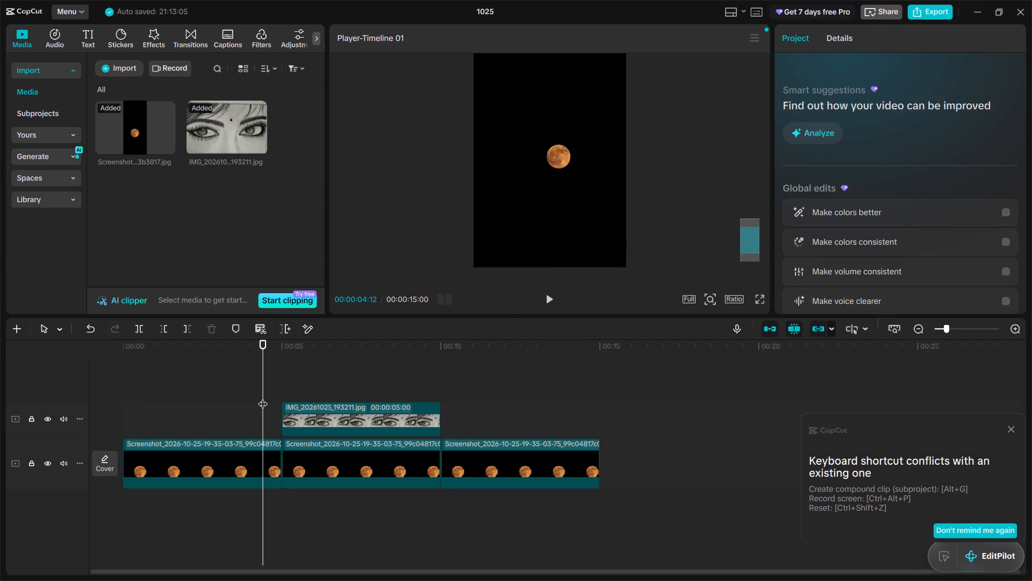
left_click_drag(263, 397, 271, 397)
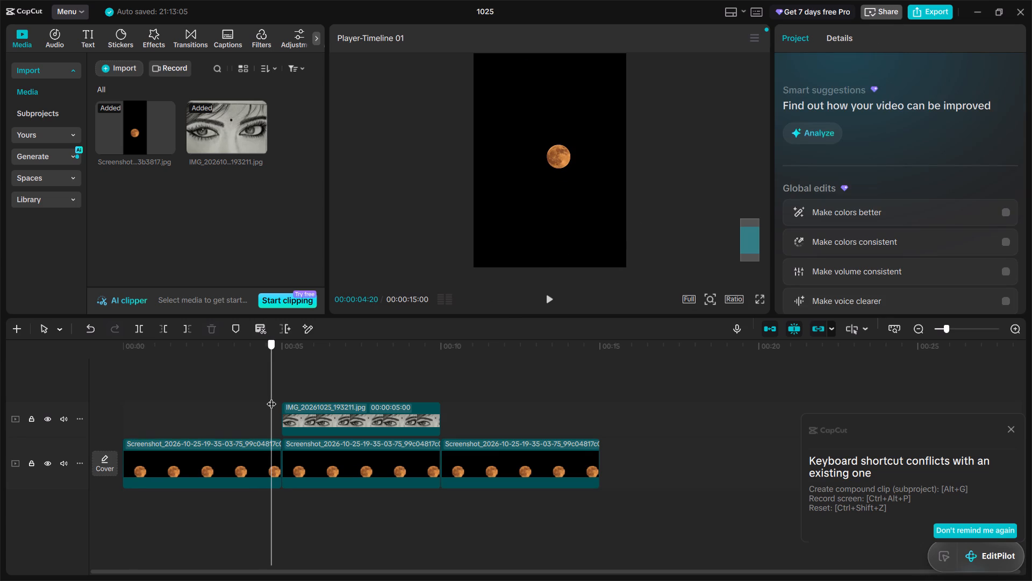
left_click_drag(271, 397, 275, 397)
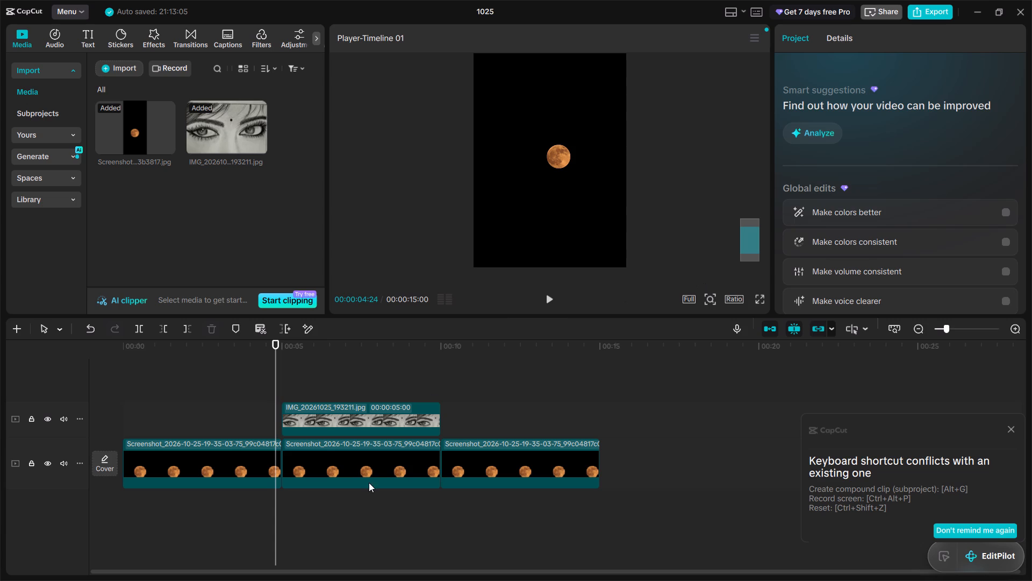
left_click(262, 450)
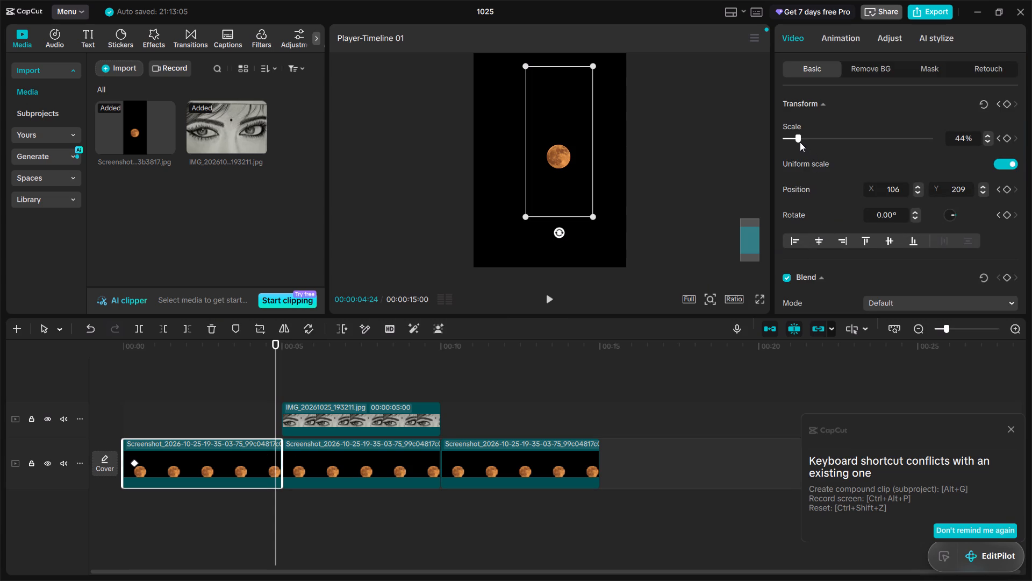
left_click_drag(799, 138, 794, 138)
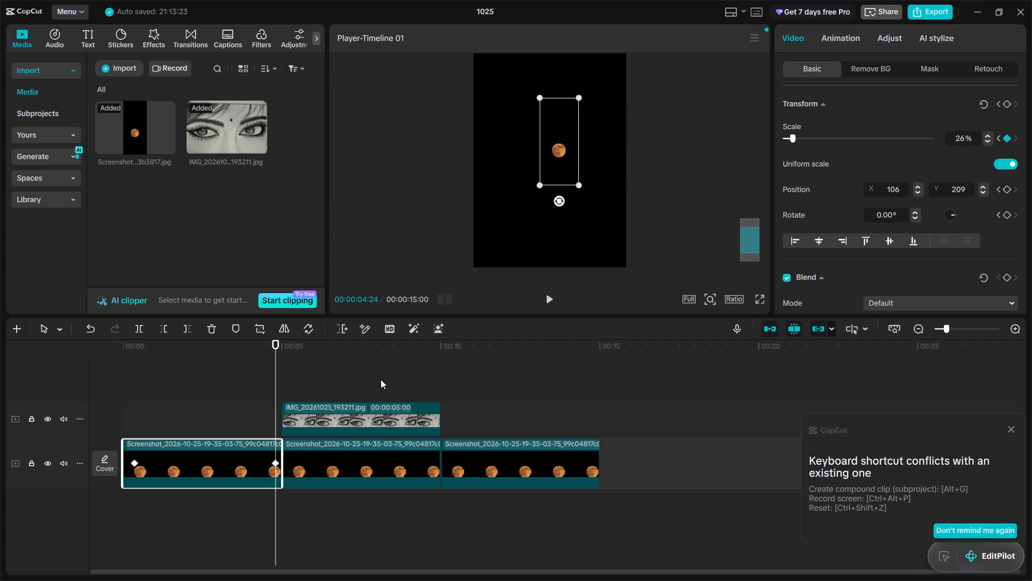
Match the first clip's closing keyframe to the middle moon clip by reducing its scale to 14%.
left_click(381, 379)
left_click(327, 463)
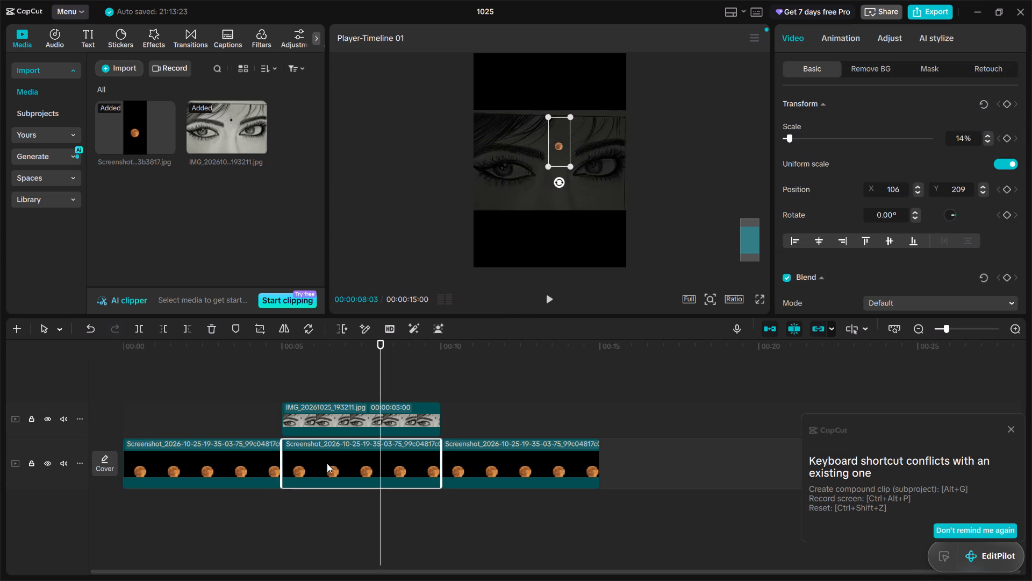
left_click(262, 457)
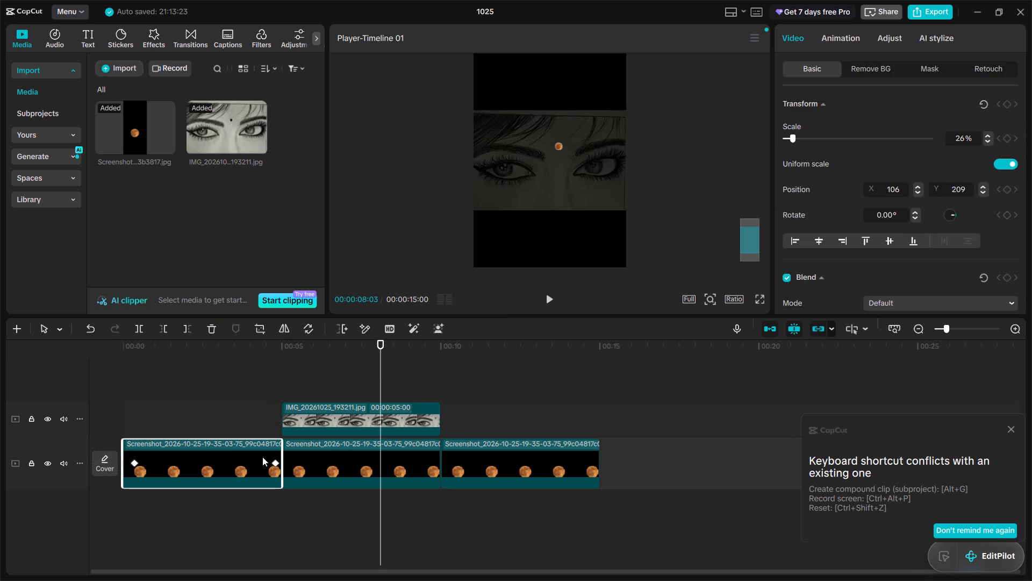
left_click(273, 461)
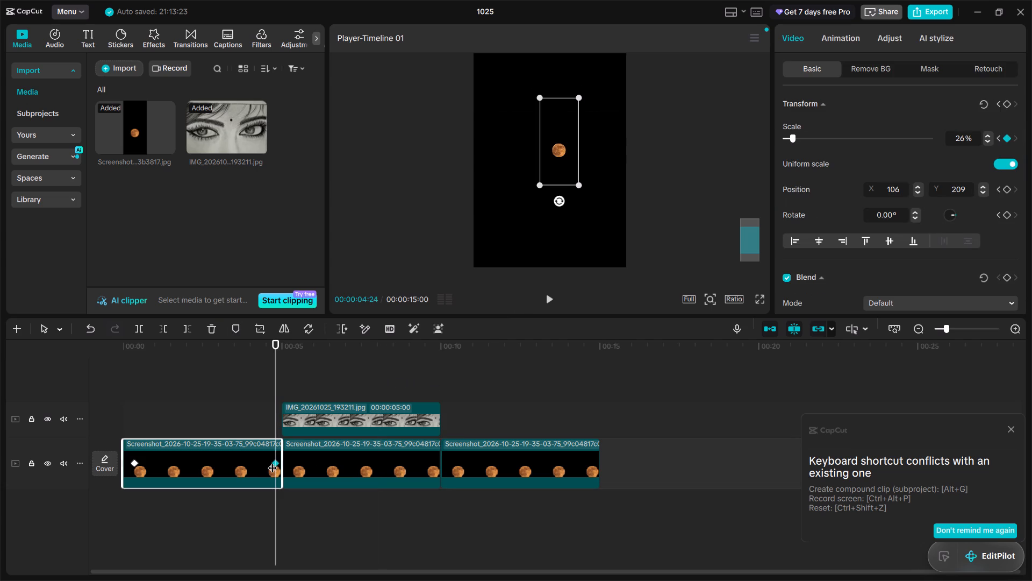
left_click(790, 138)
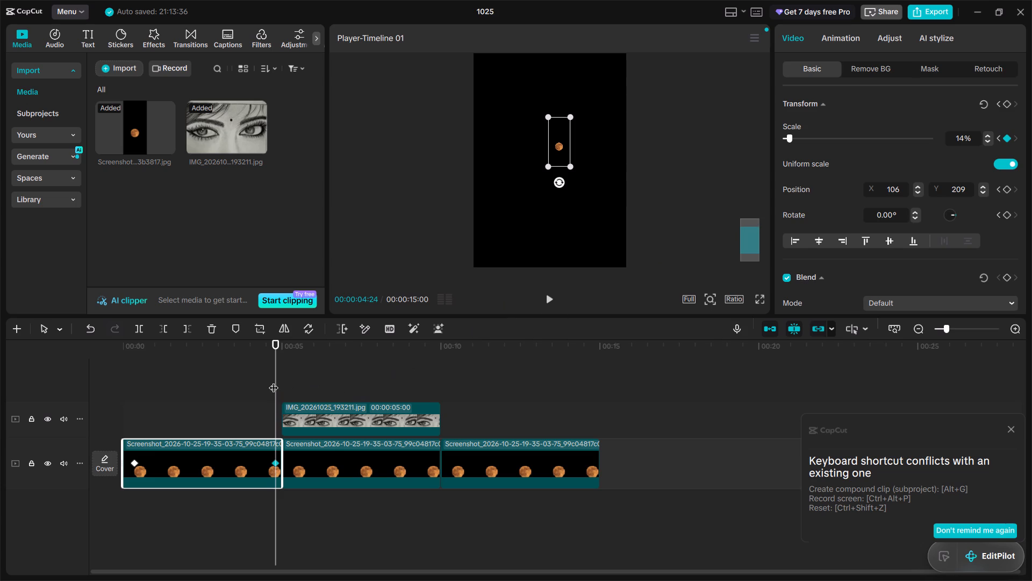
Play the video from the beginning to review the shrinking moon animation and the clips that follow.
left_click_drag(274, 381, 127, 405)
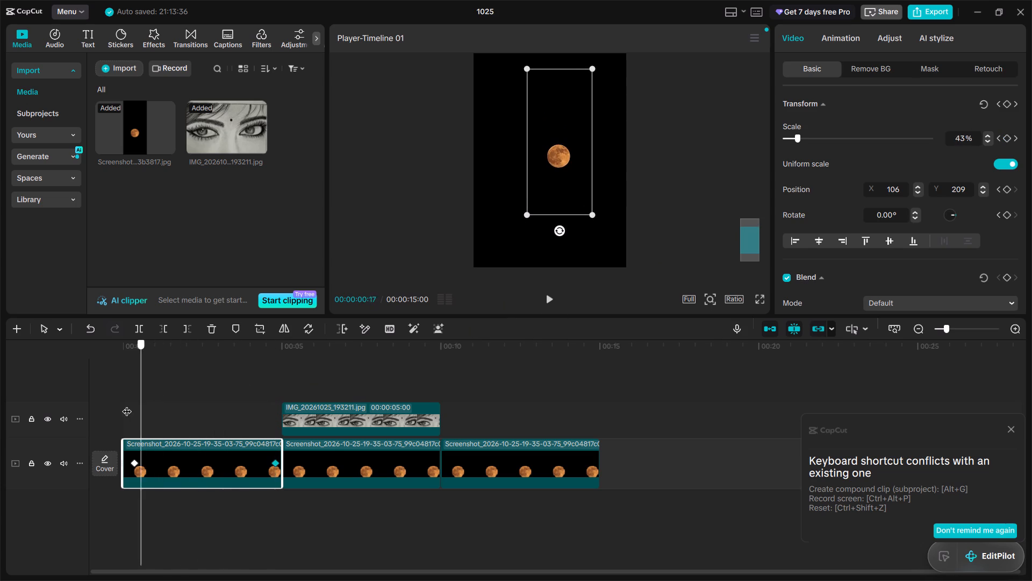
left_click_drag(127, 405, 103, 406)
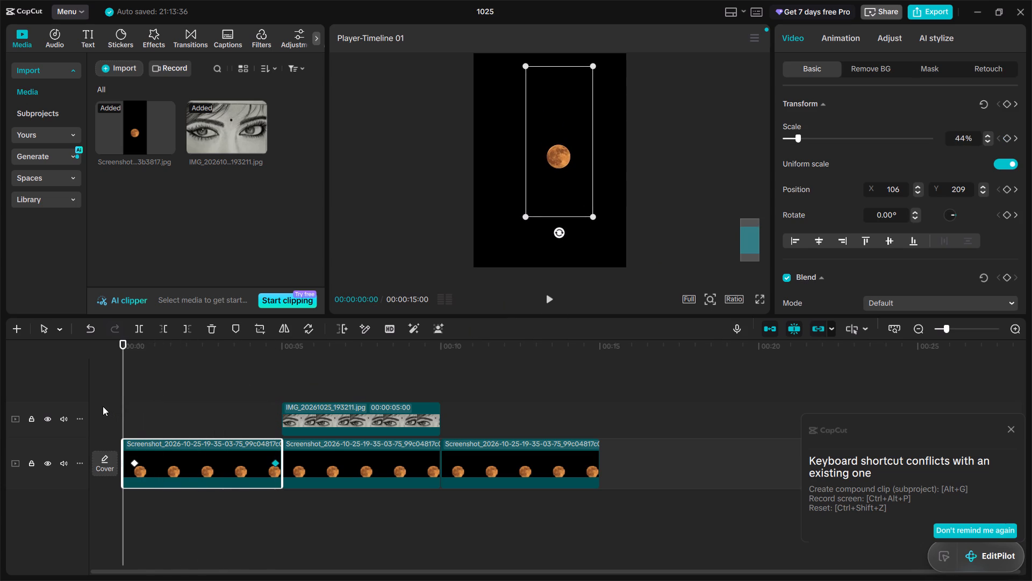
key("space")
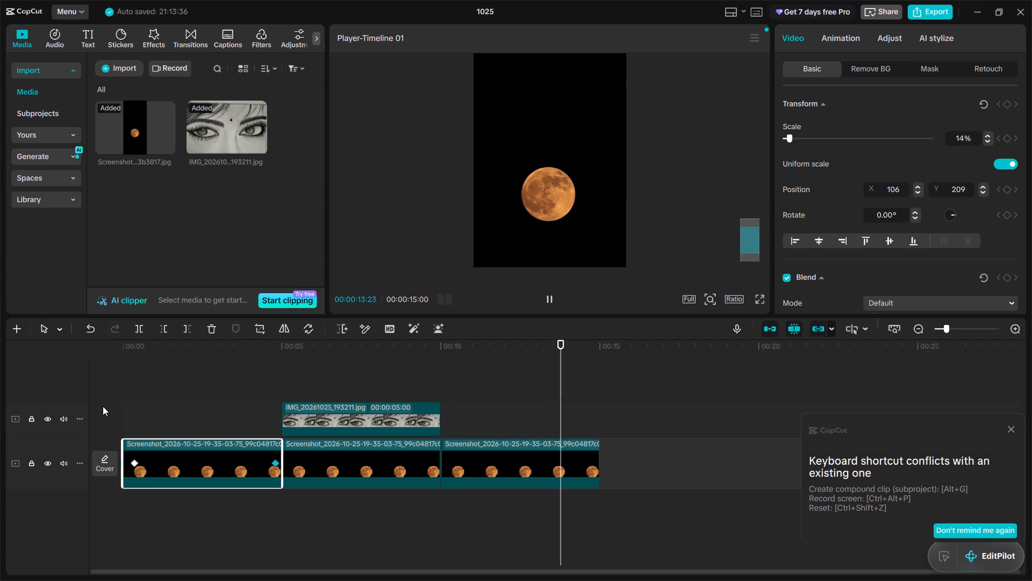
key("space")
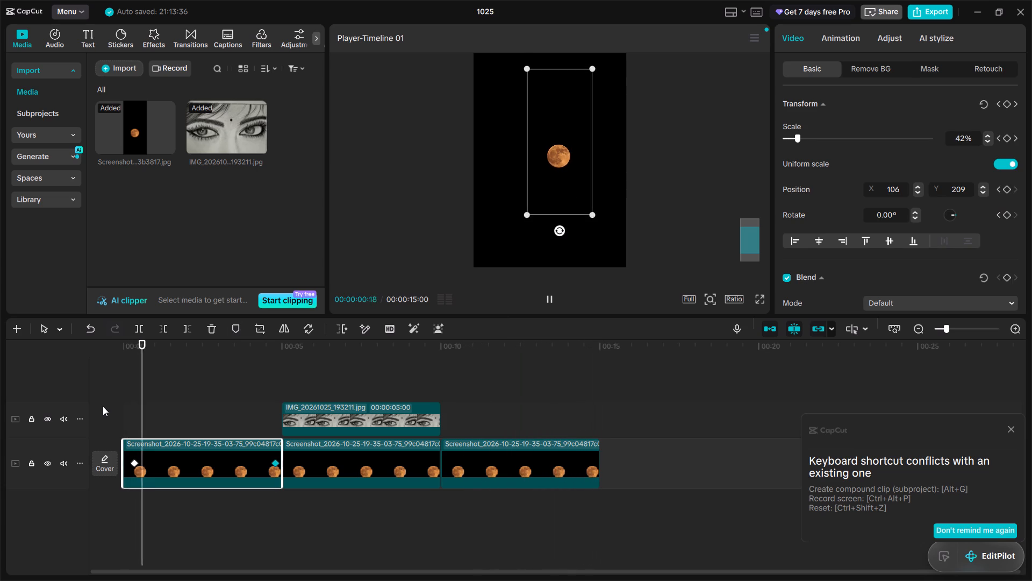
key("space")
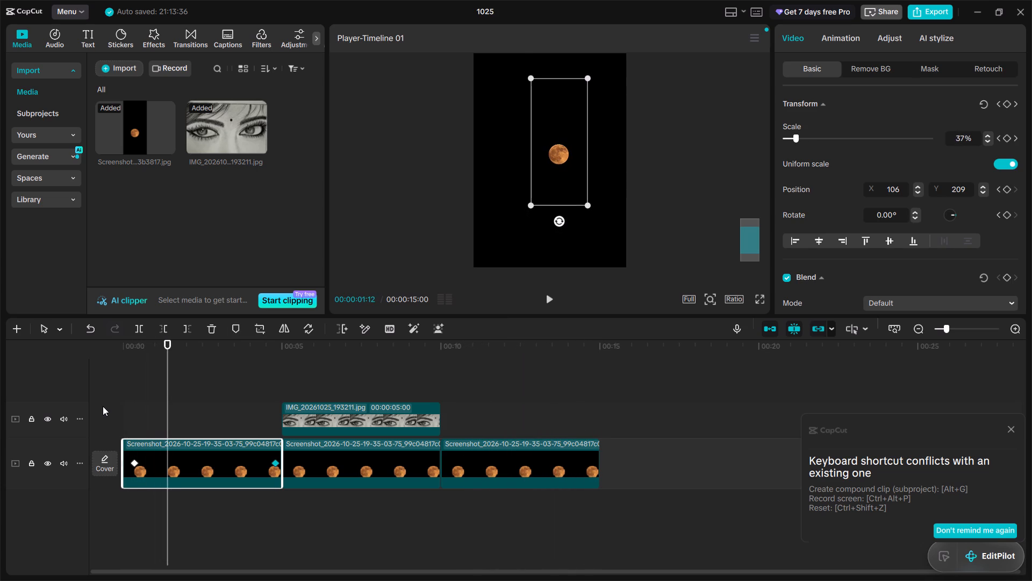
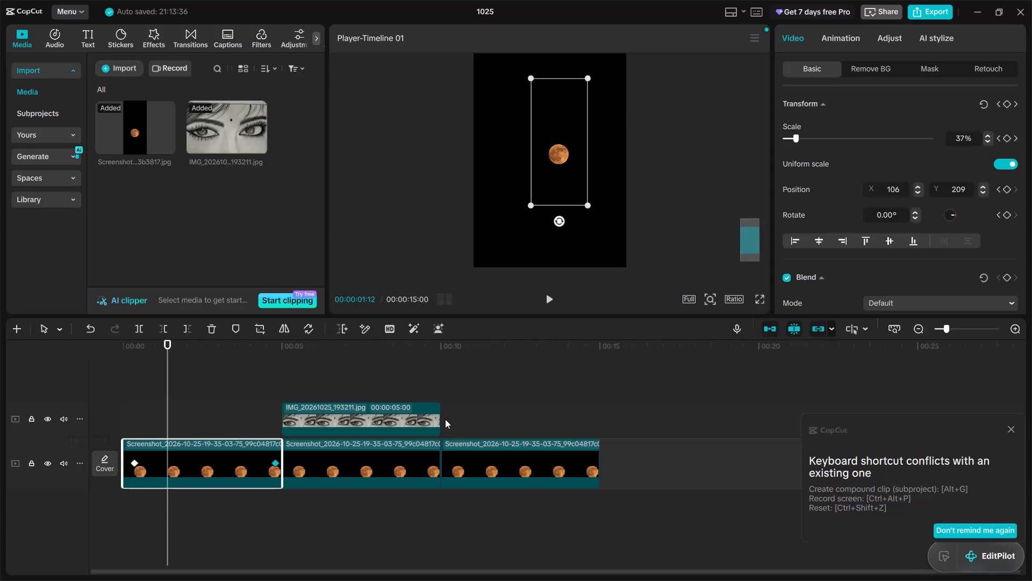
Extend the end of the eyes image clip so it lasts 00:00:06:18.
left_click(401, 417)
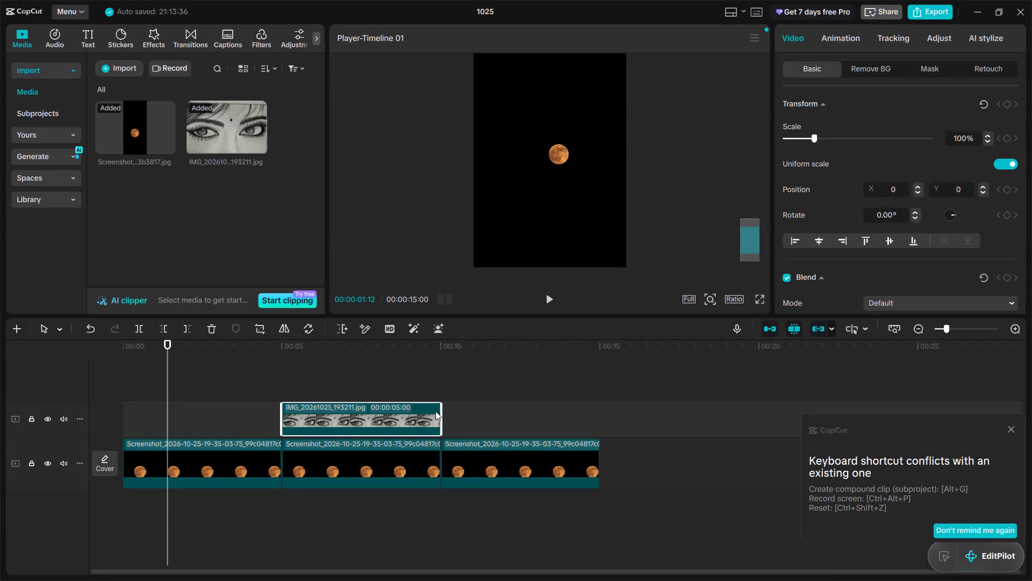
left_click_drag(440, 412, 491, 421)
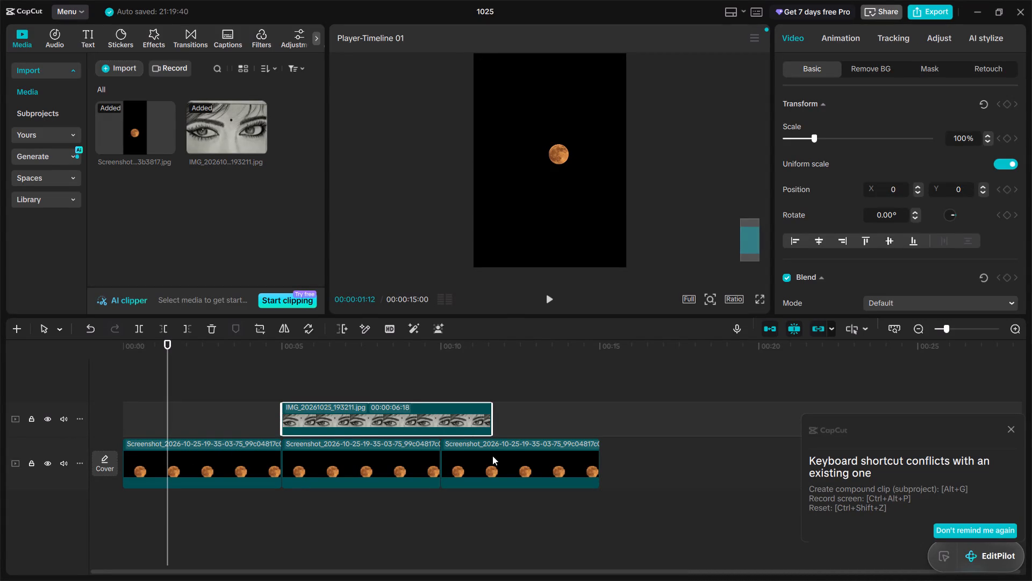
Delete the third moon clip at the end of the main track.
left_click(520, 452)
key("Delete")
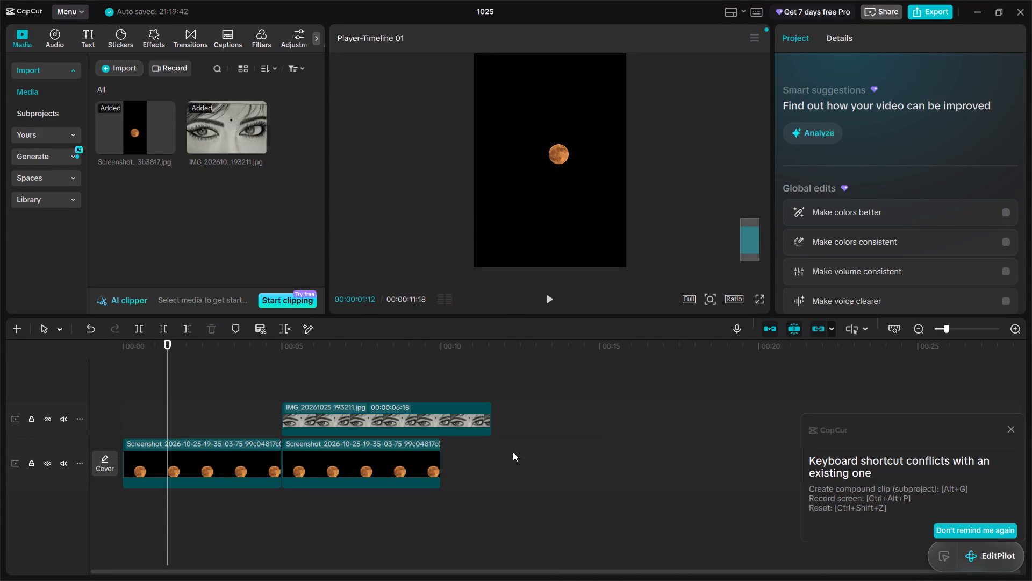
Extend the second moon clip so it ends together with the eyes image clip.
left_click(418, 454)
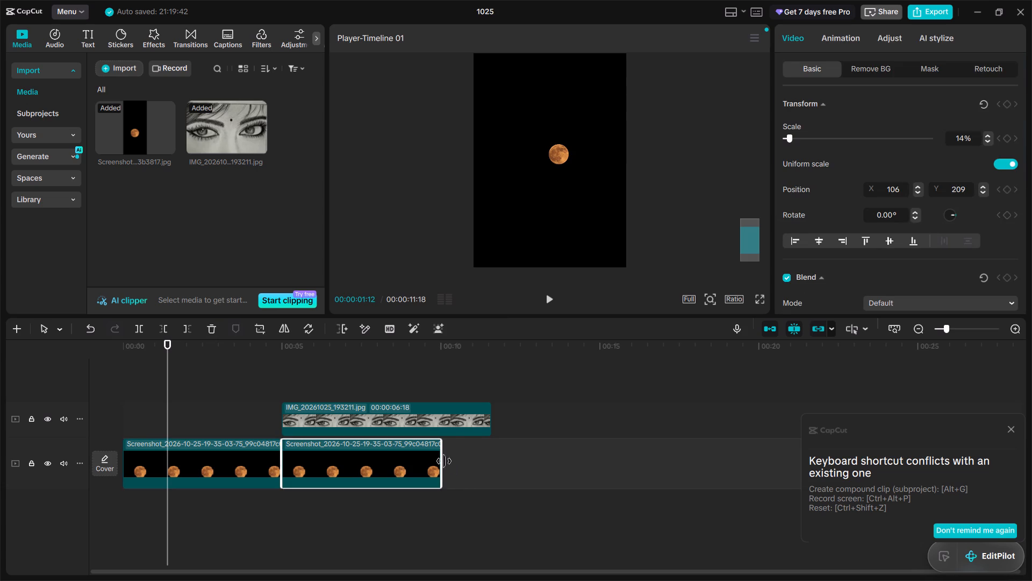
left_click_drag(441, 461, 486, 461)
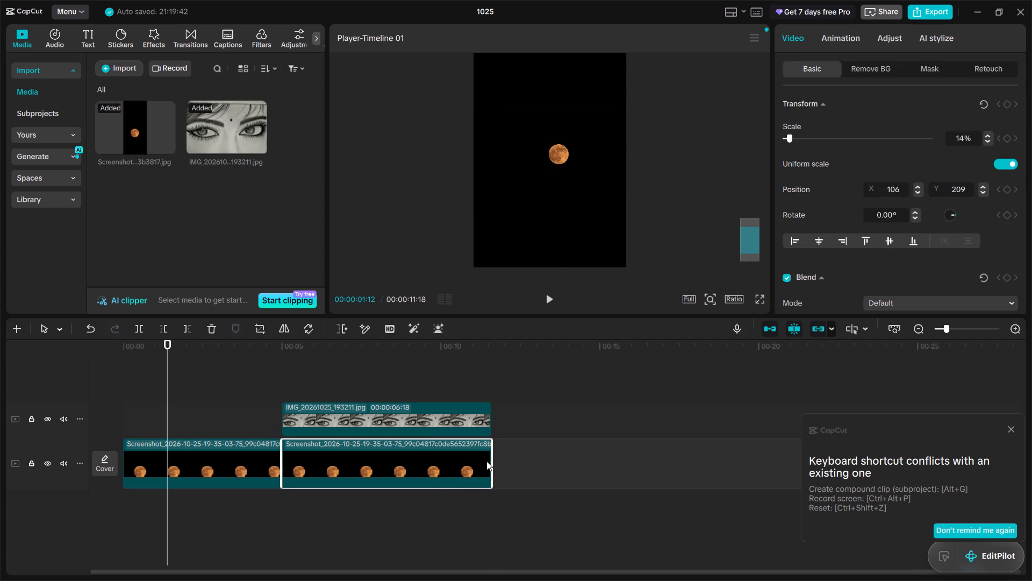
With the playhead at 00:00:05:07, enlarge the eyes image to a scale of 121%.
left_click_drag(169, 371, 282, 392)
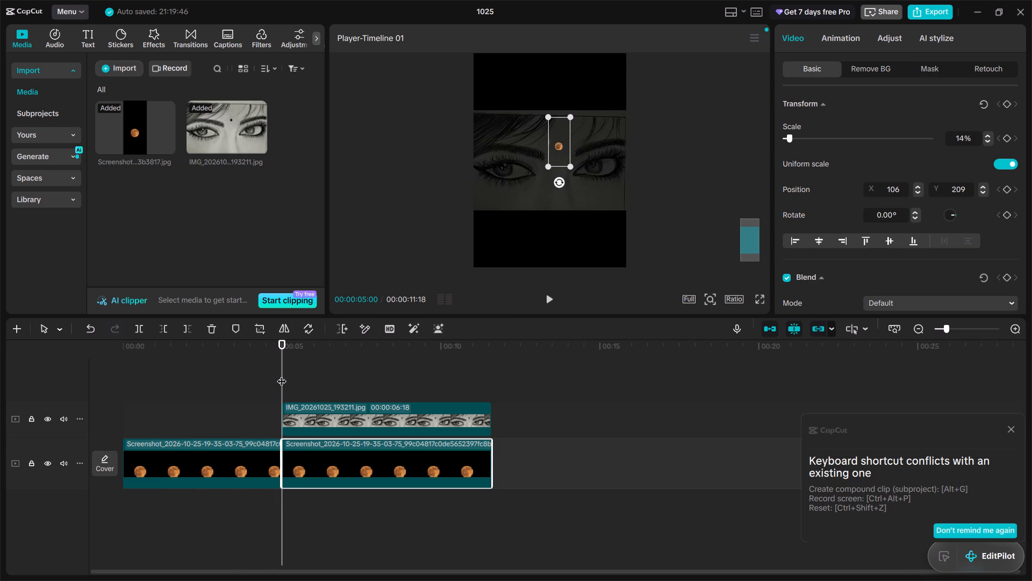
left_click_drag(282, 374, 289, 375)
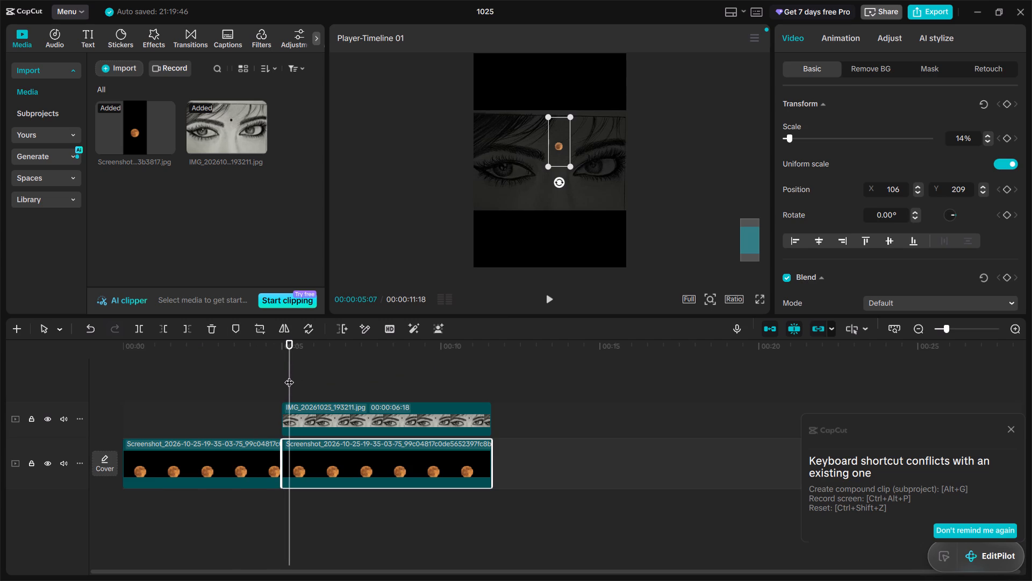
left_click(356, 416)
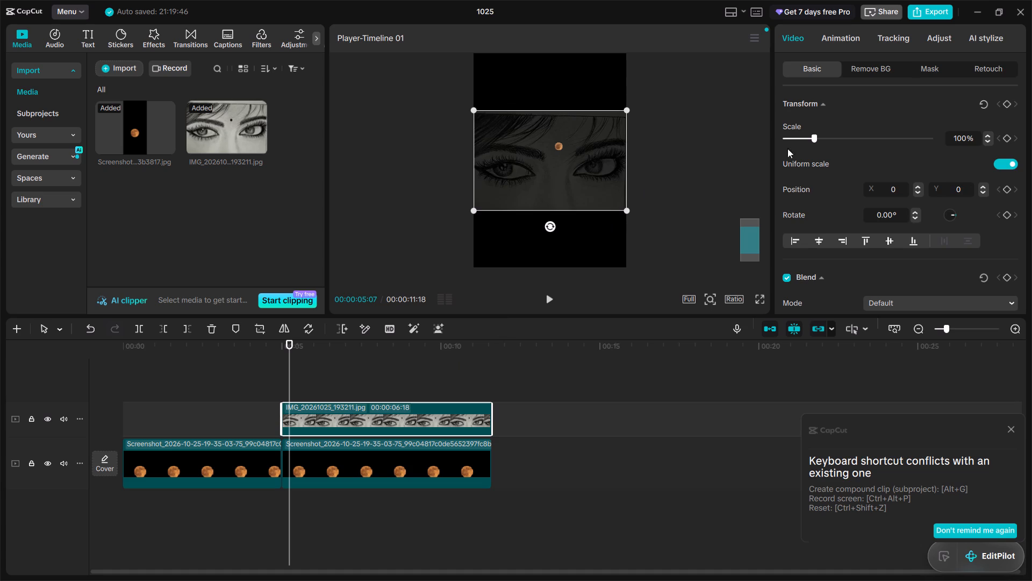
triple_click(988, 134)
triple_click(988, 134)
triple_click(988, 134)
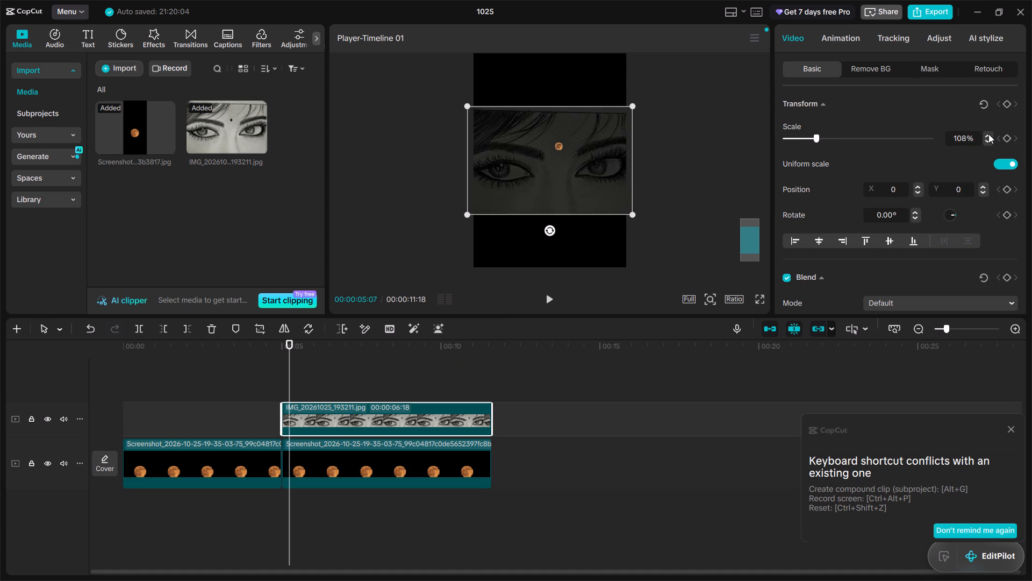
triple_click(988, 134)
triple_click(988, 134)
triple_click(988, 134)
triple_click(988, 134)
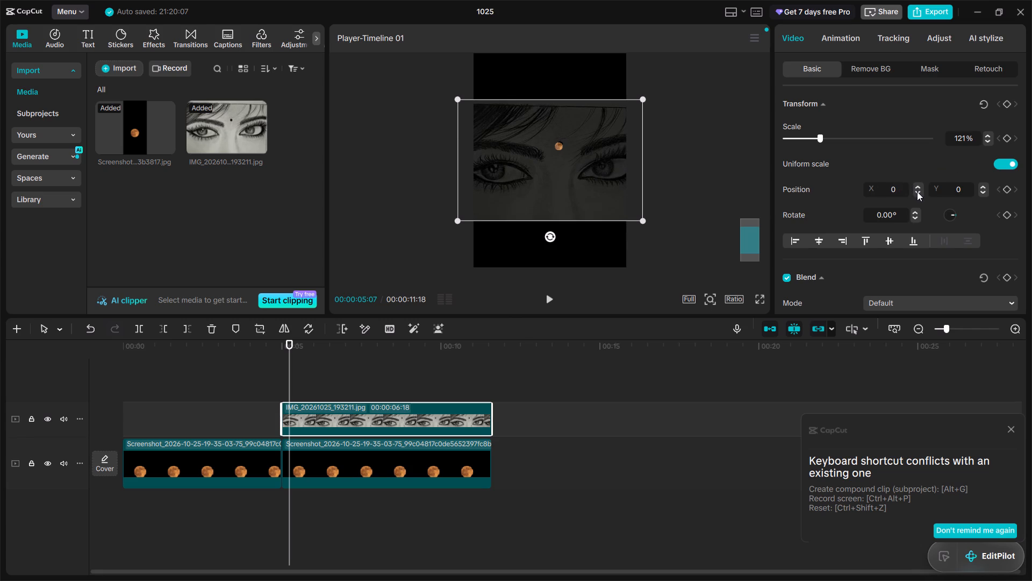
Shift the eyes image vertically to a Y position of -30 so its forehead dot meets the moon.
triple_click(981, 187)
triple_click(981, 187)
double_click(981, 187)
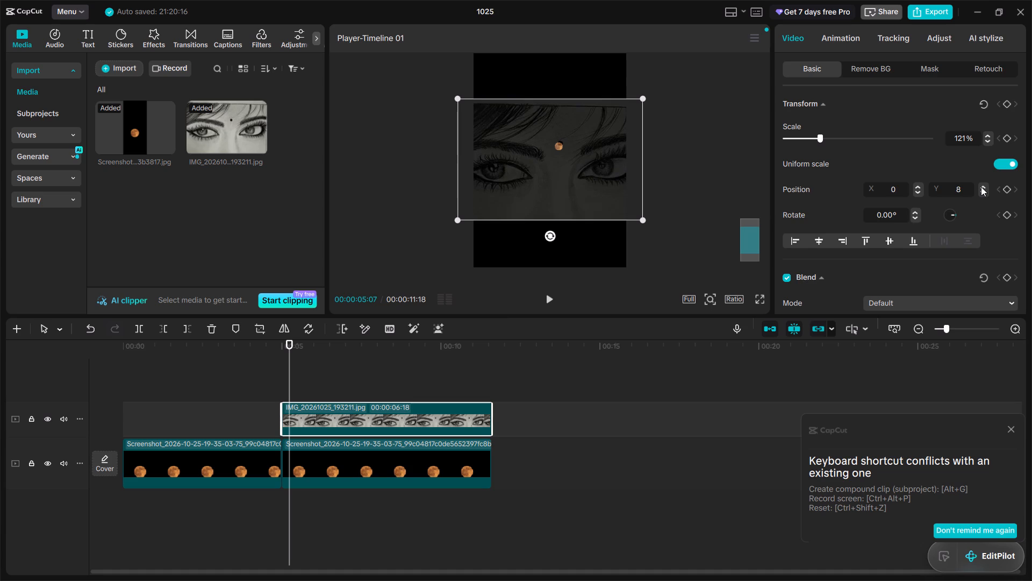
triple_click(981, 187)
left_click(981, 187)
triple_click(983, 190)
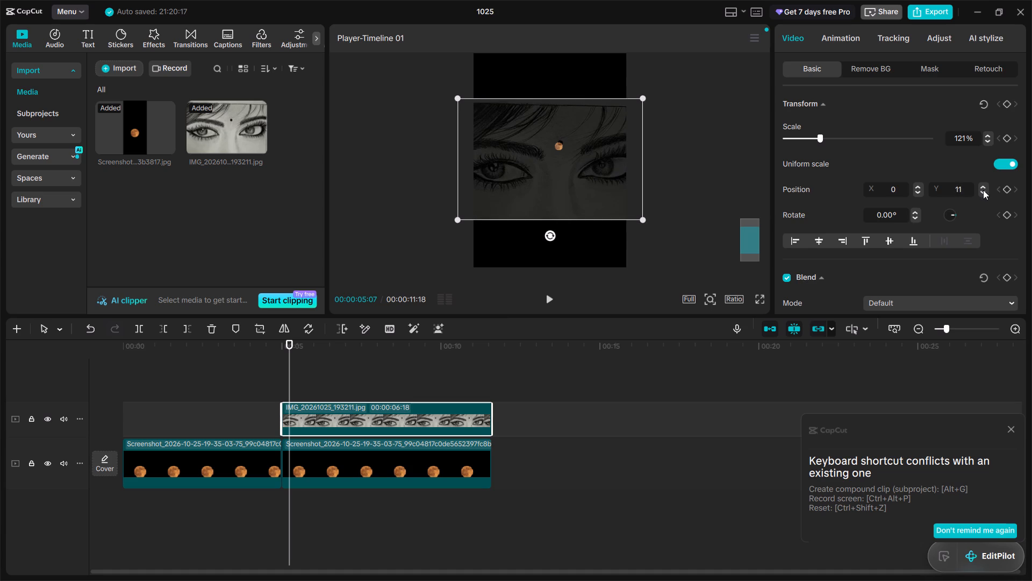
triple_click(983, 190)
triple_click(983, 190)
triple_click(983, 190)
triple_click(983, 190)
triple_click(983, 190)
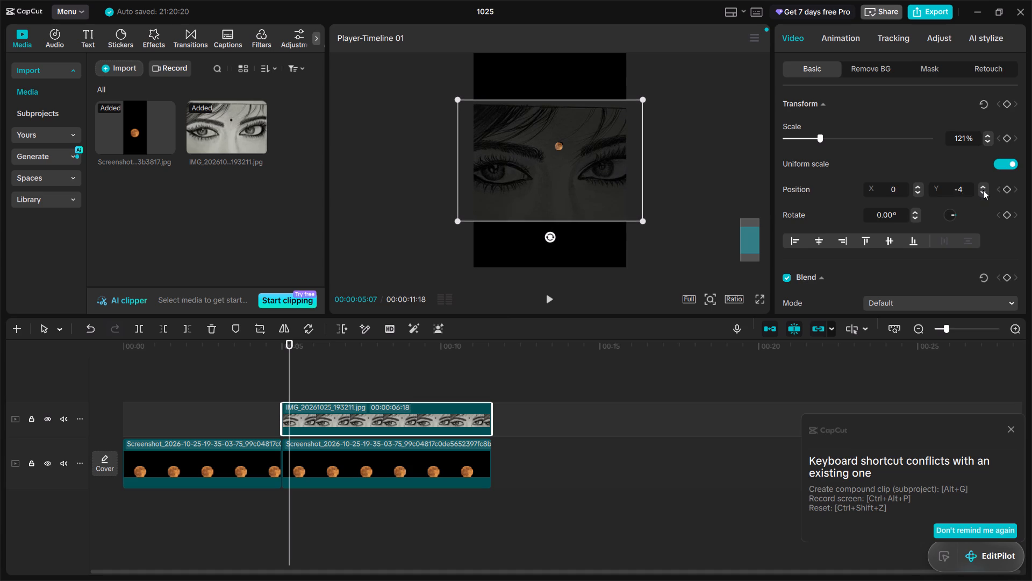
triple_click(983, 190)
triple_click(983, 190)
triple_click(983, 190)
triple_click(983, 190)
triple_click(983, 190)
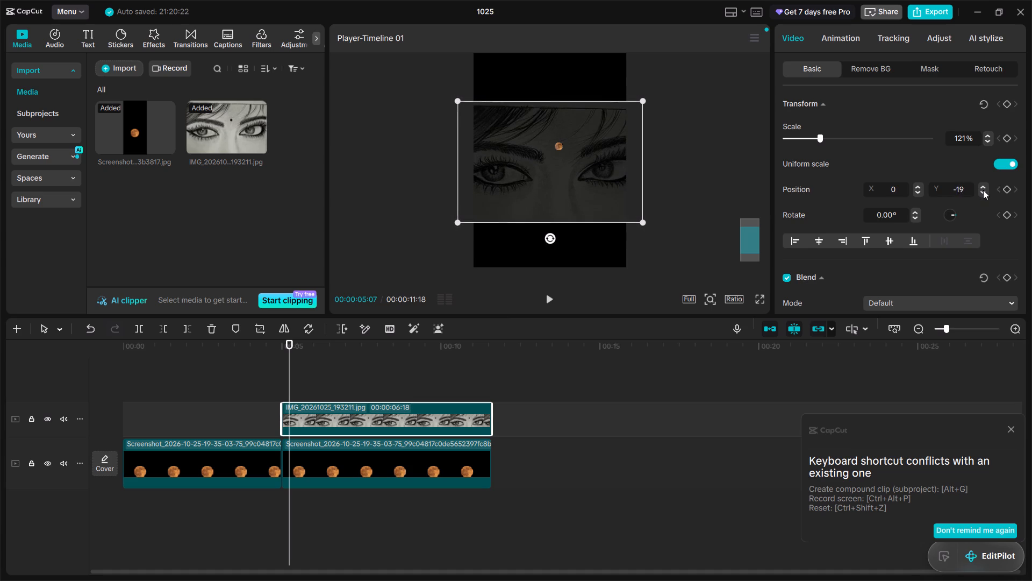
triple_click(983, 190)
triple_click(983, 190)
triple_click(983, 190)
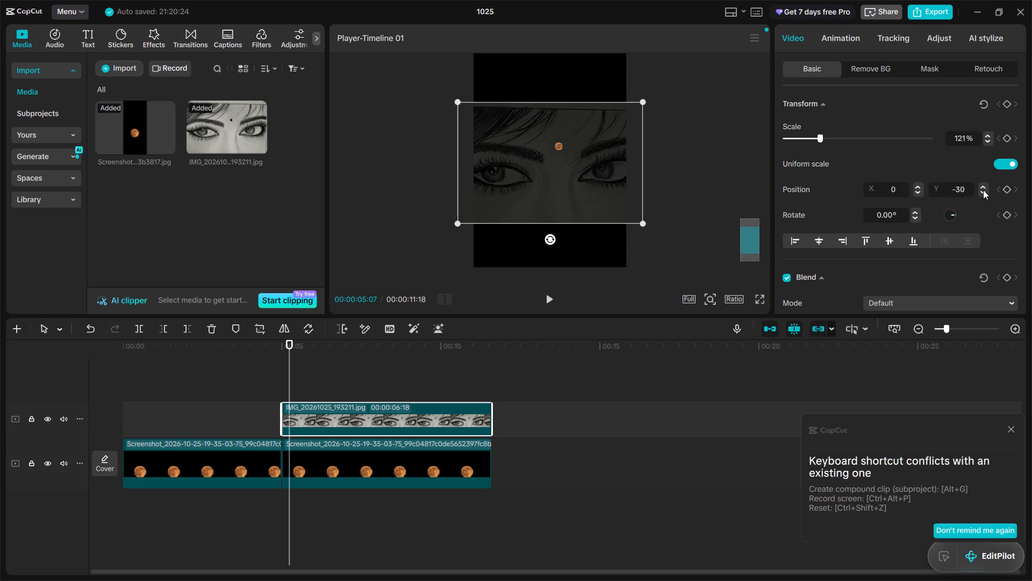
Shift the eyes image horizontally to an X position of -12 to line its forehead dot up with the moon.
triple_click(919, 185)
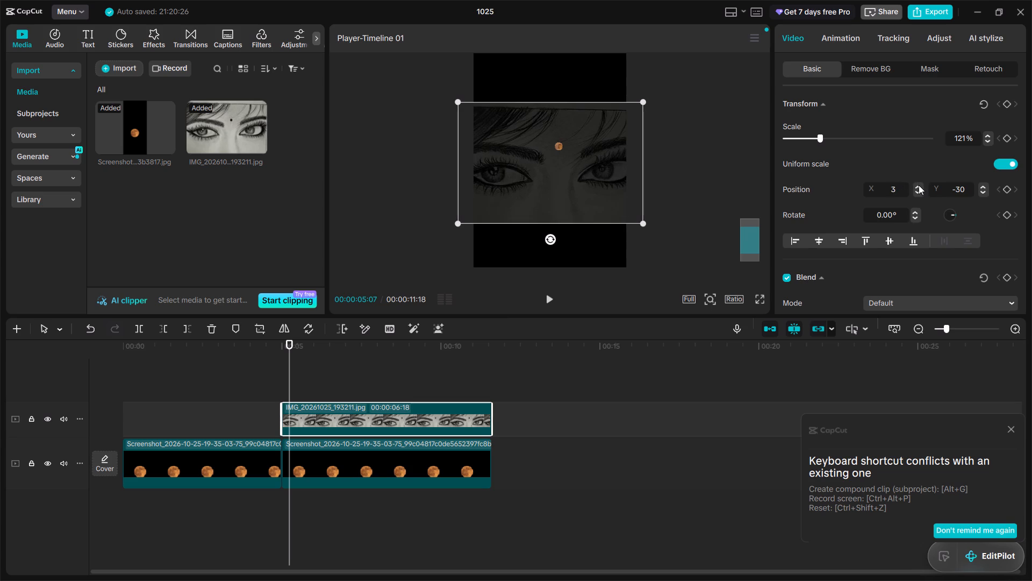
triple_click(919, 185)
left_click(919, 185)
triple_click(918, 190)
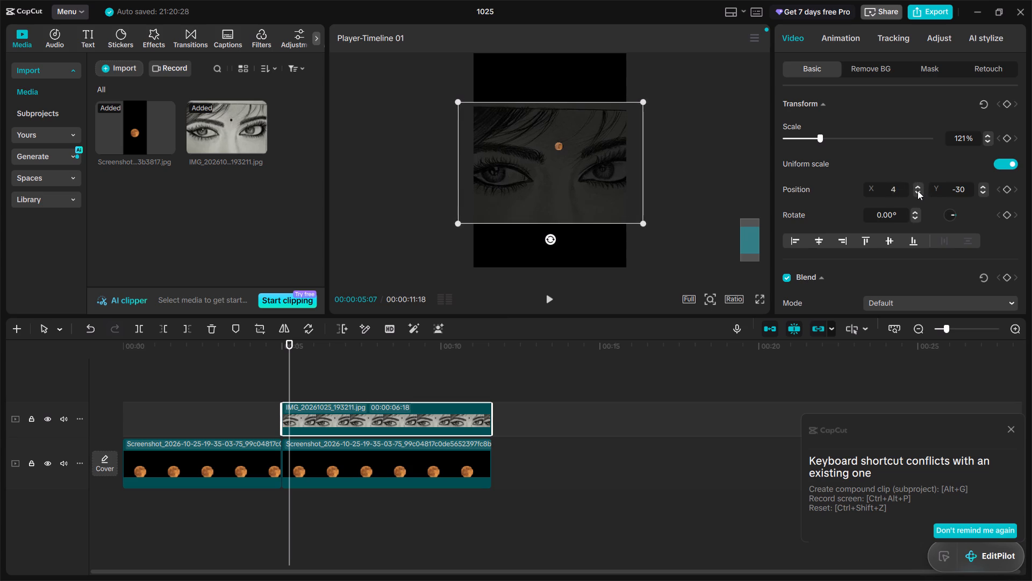
triple_click(918, 190)
triple_click(918, 190)
triple_click(918, 190)
triple_click(918, 190)
double_click(918, 190)
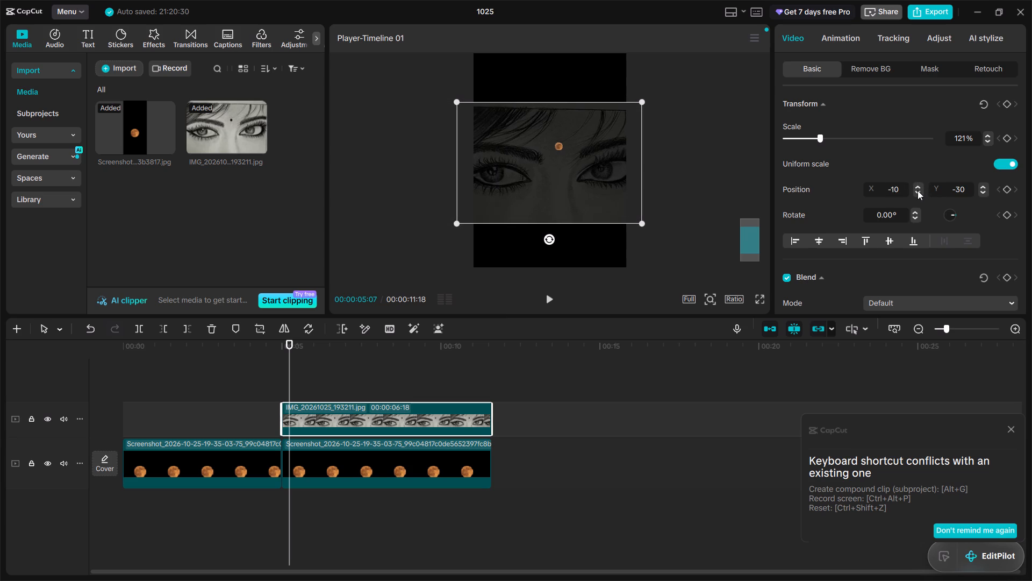
double_click(918, 190)
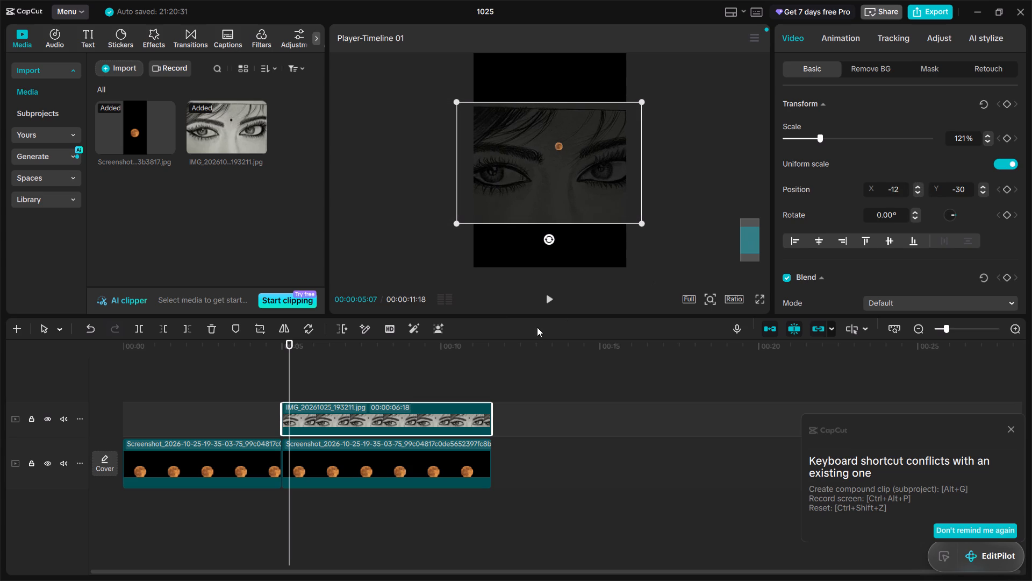
Add a transform keyframe to the eyes image at 00:00:05:07.
left_click(1007, 101)
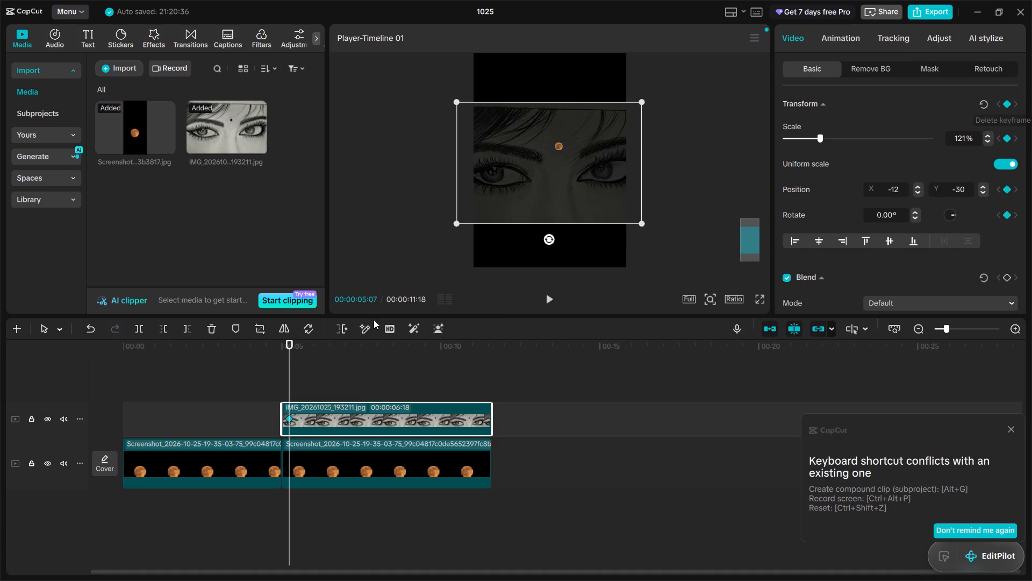
At 00:00:10:29, reduce the eyes image to a scale of 101% and keyframe its whole transform there.
left_click_drag(290, 364, 360, 363)
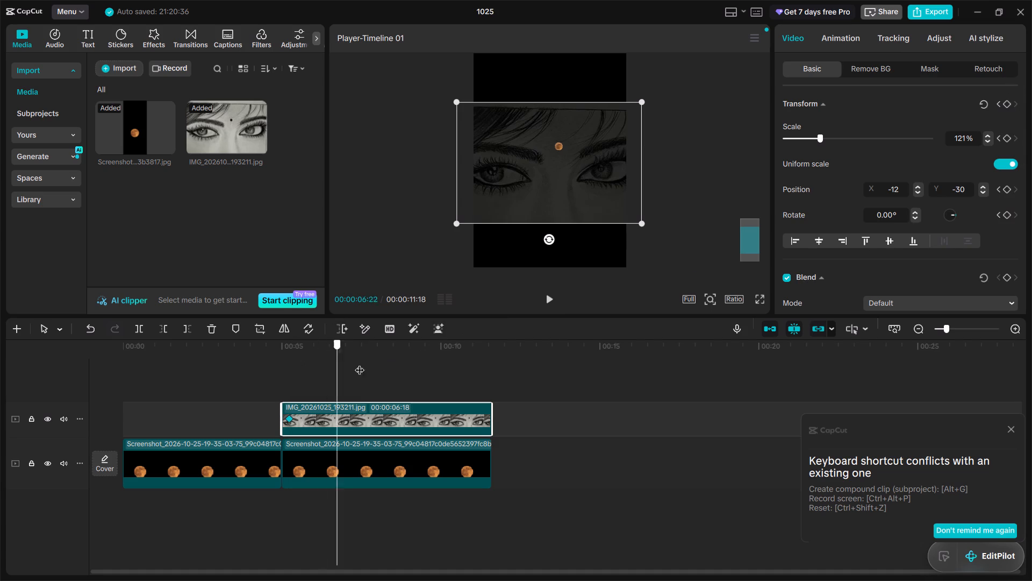
left_click_drag(360, 363, 470, 375)
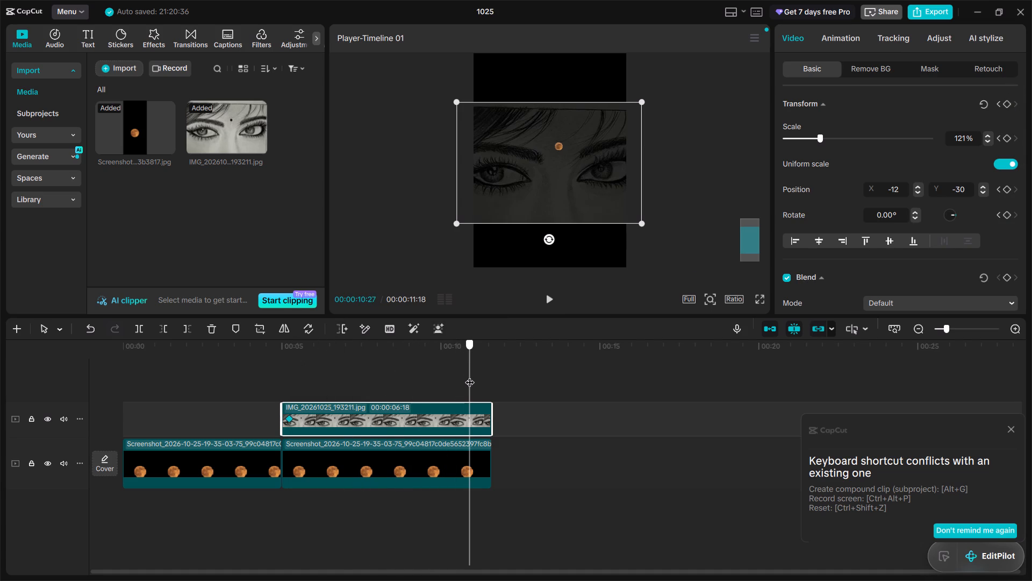
left_click_drag(470, 375, 482, 380)
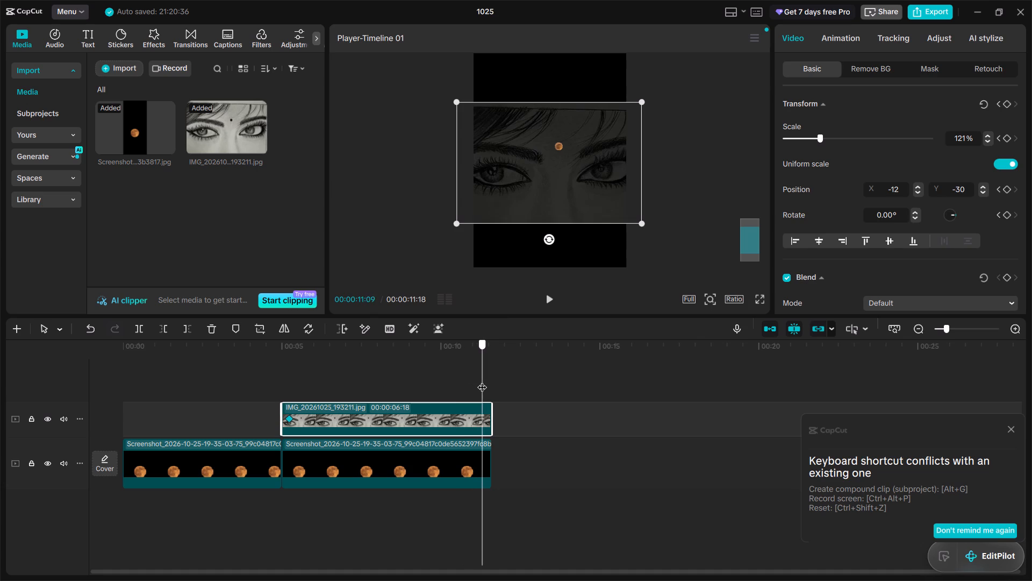
left_click_drag(482, 380, 483, 380)
left_click_drag(484, 377, 471, 379)
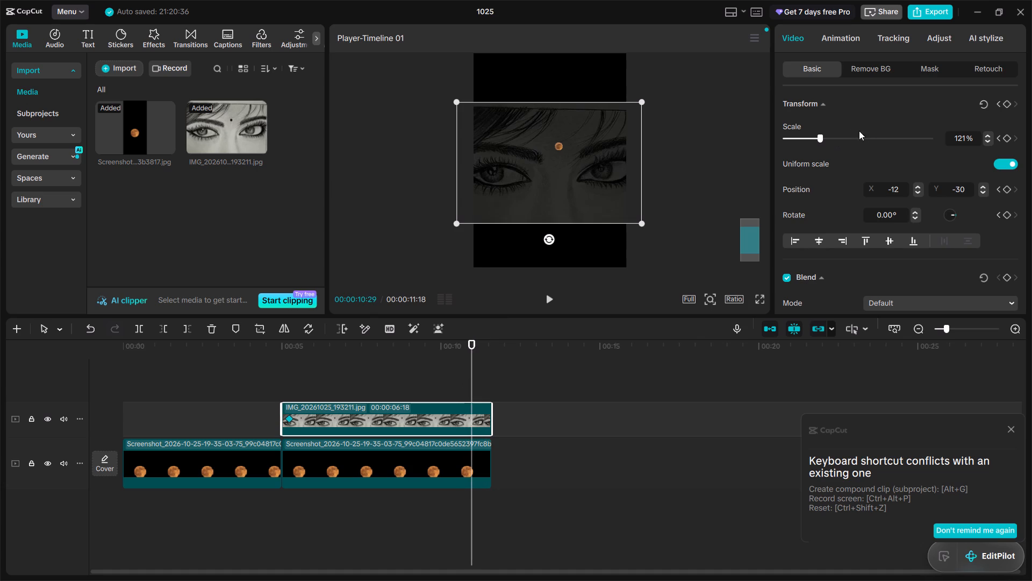
left_click(986, 140)
triple_click(986, 140)
triple_click(986, 140)
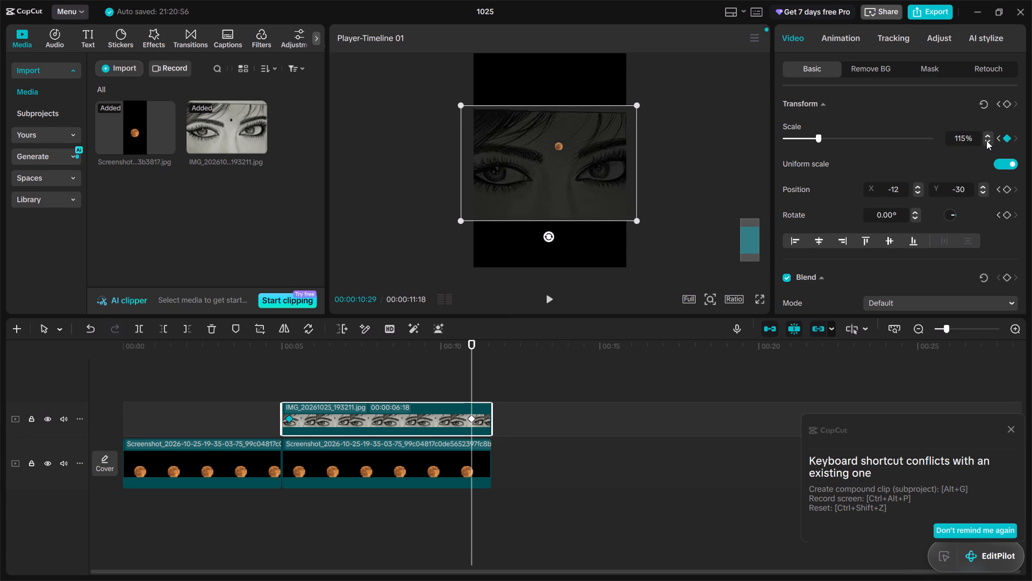
triple_click(986, 140)
triple_click(986, 140)
left_click(986, 140)
triple_click(986, 140)
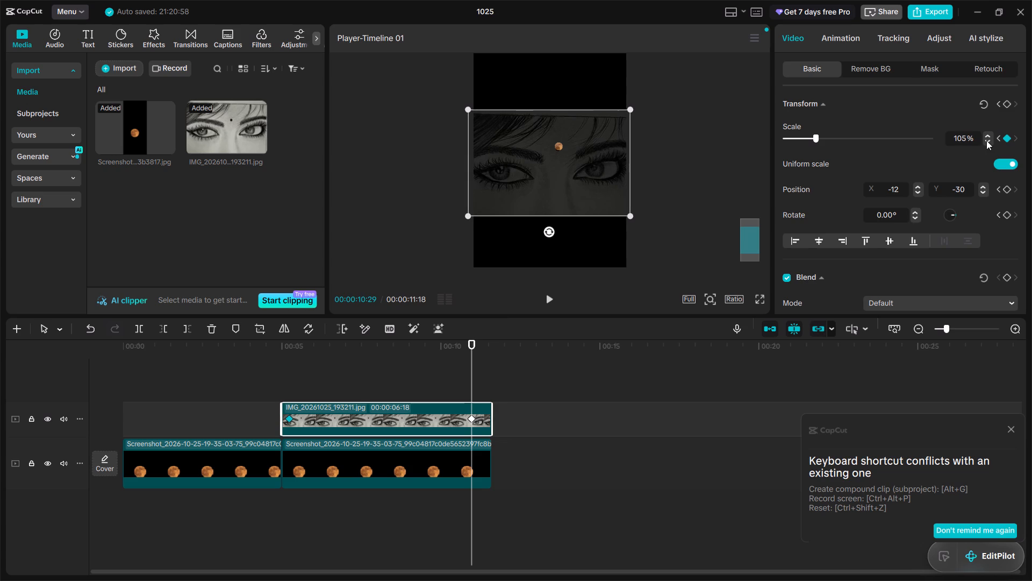
double_click(986, 140)
left_click(986, 140)
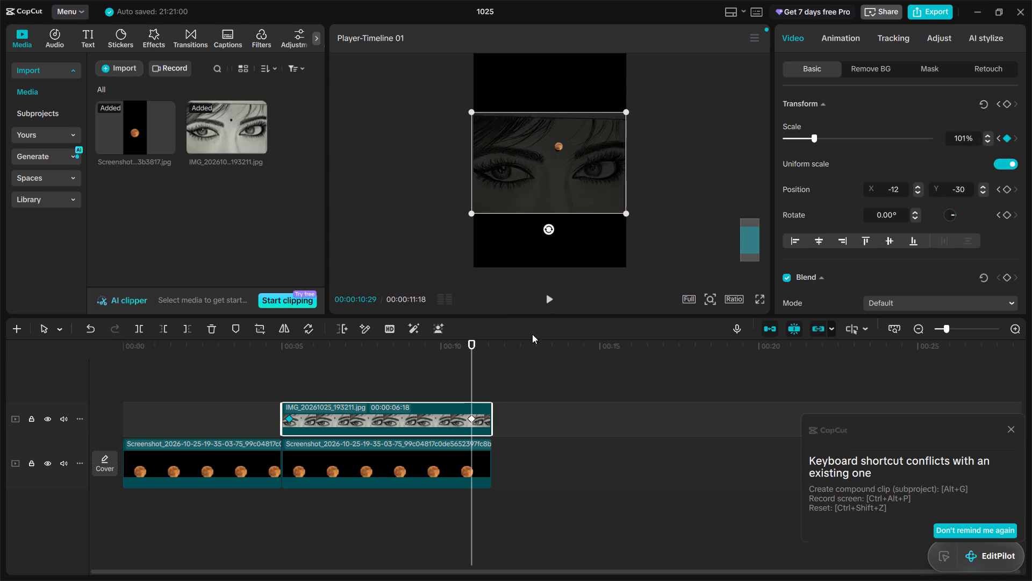
left_click(1006, 105)
Play the video from the beginning to review the moon shrinking and the eyes image zooming out.
left_click_drag(474, 373, 102, 425)
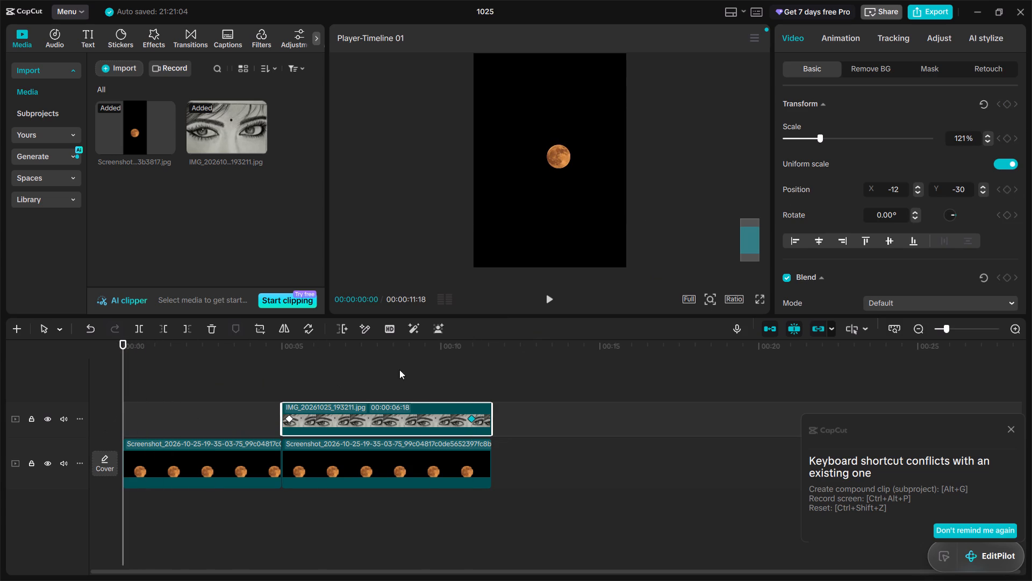
key("space")
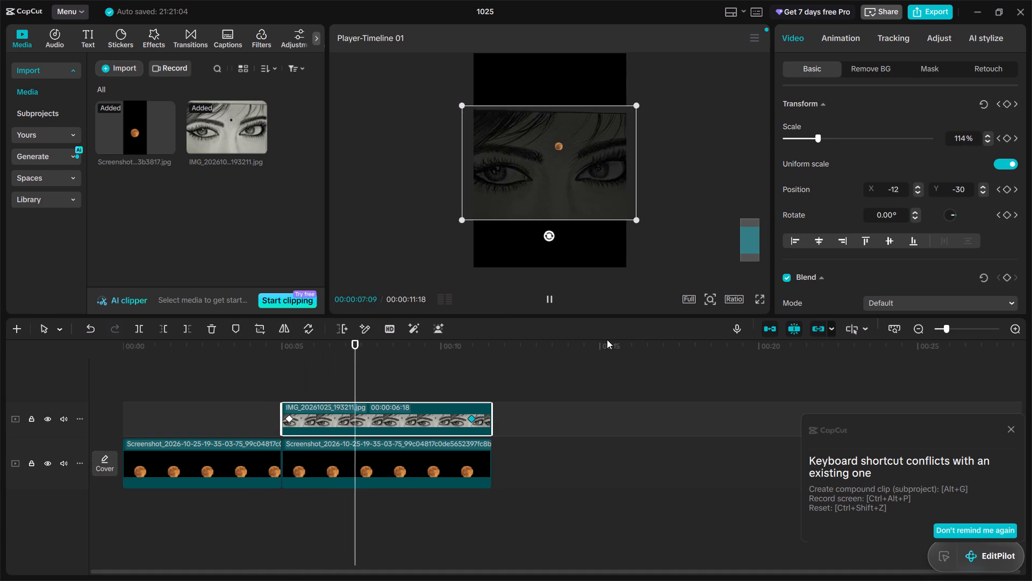
key("space")
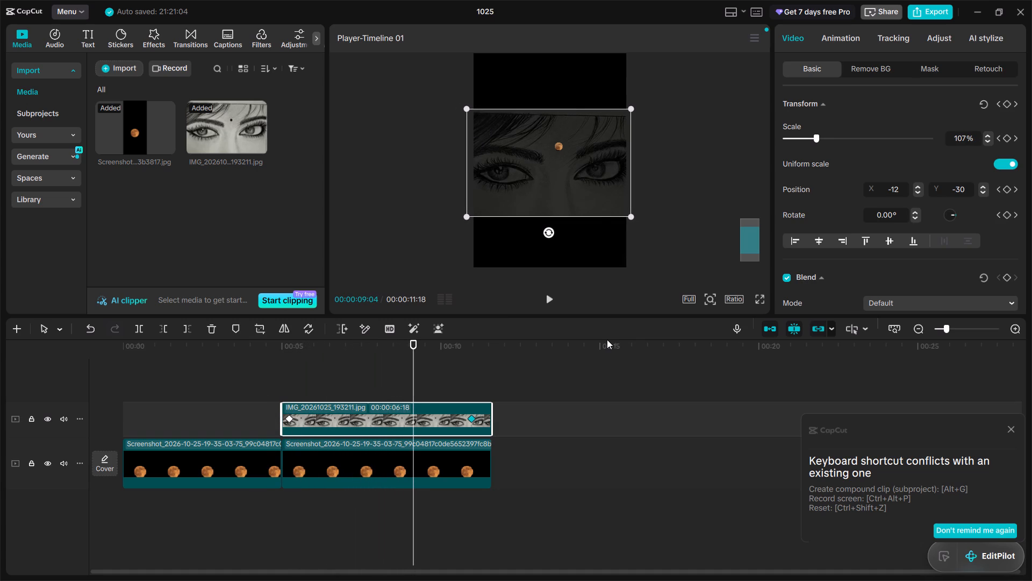
Lower the opacity of the second moon clip, which starts at 00:00:05:00, until its moon disappears from the eyes image's forehead dot.
left_click(246, 415)
left_click(278, 433)
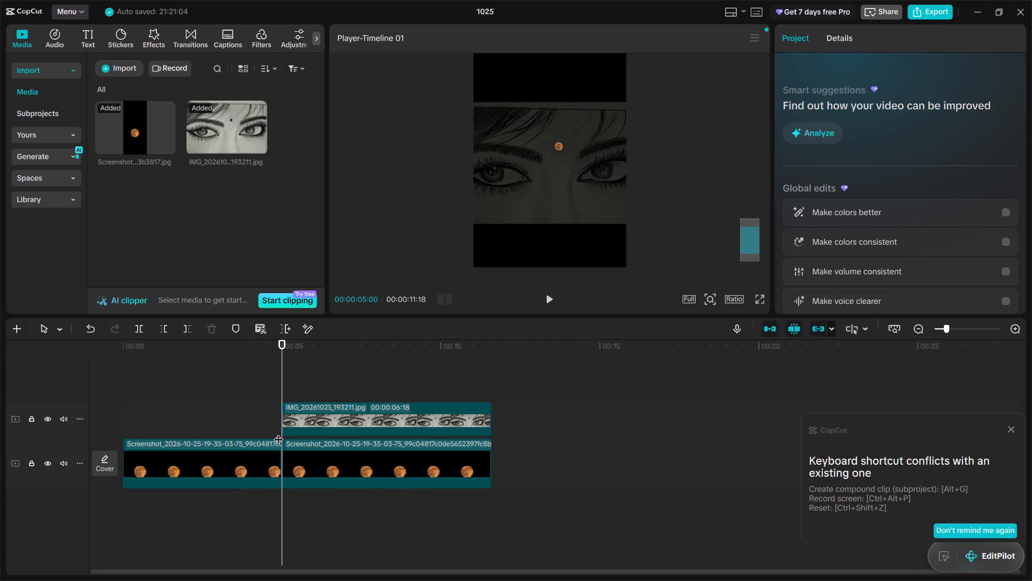
left_click(362, 460)
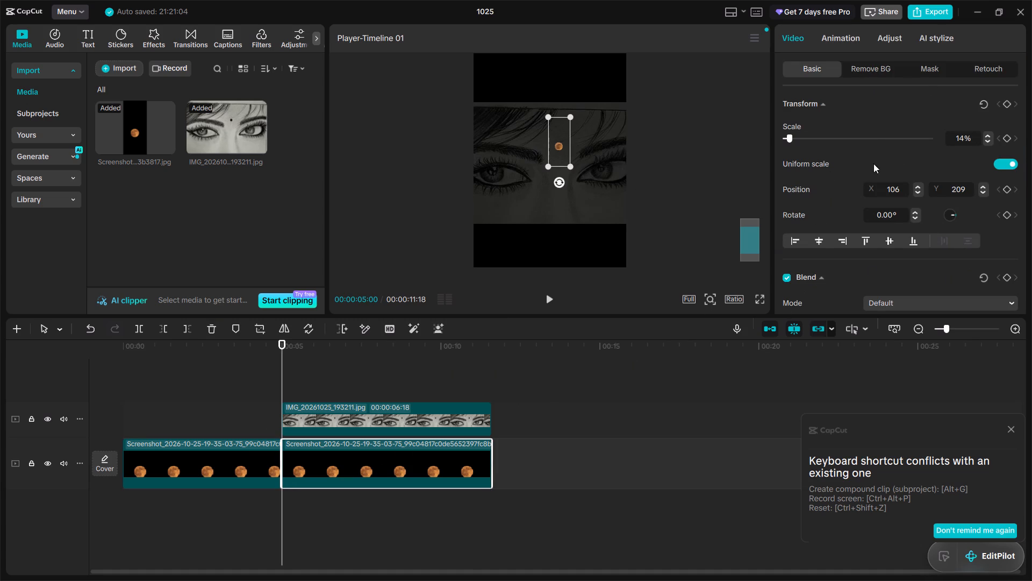
scroll(837, 192, "down", 1)
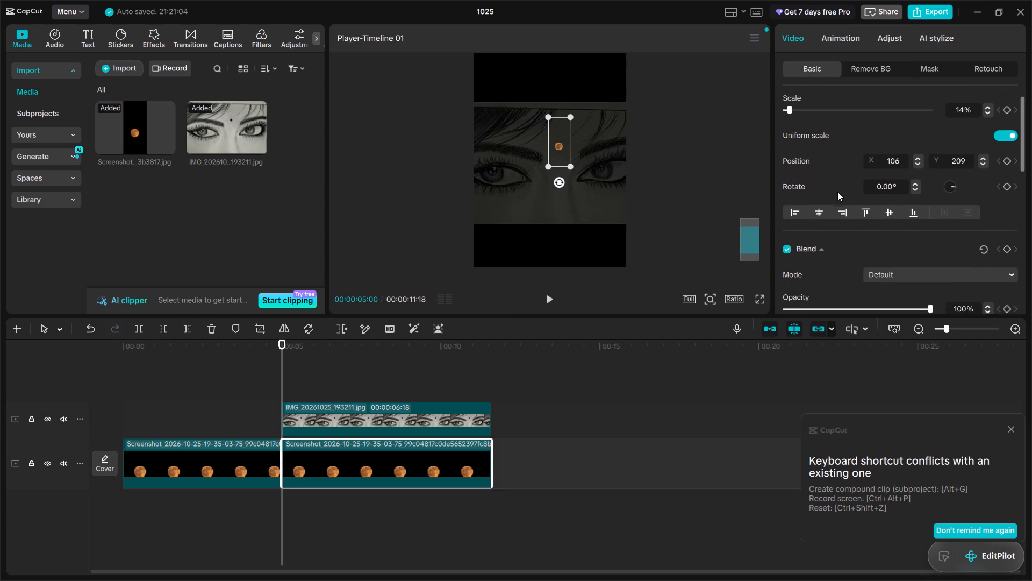
scroll(837, 192, "down", 1)
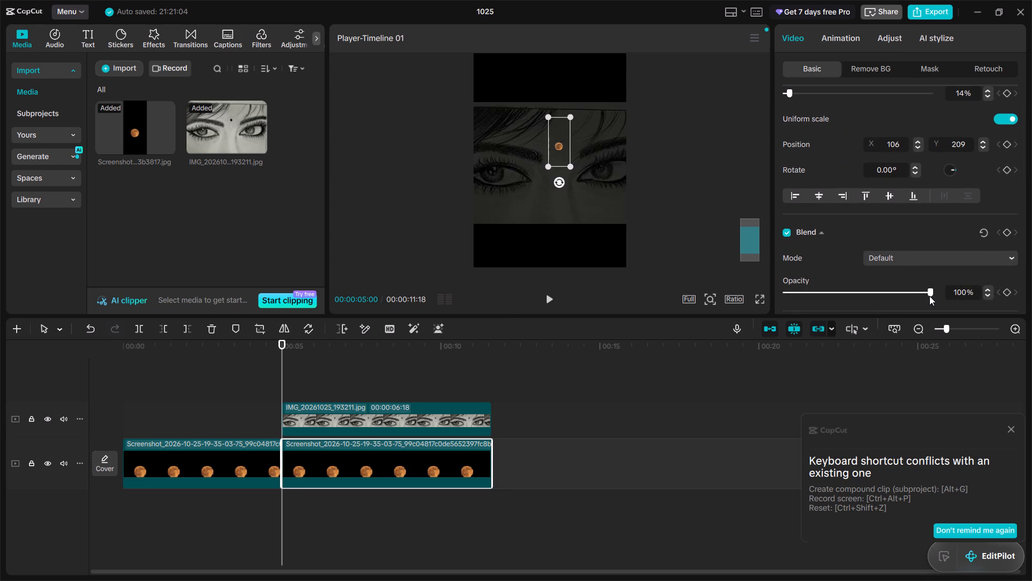
left_click_drag(929, 292, 761, 306)
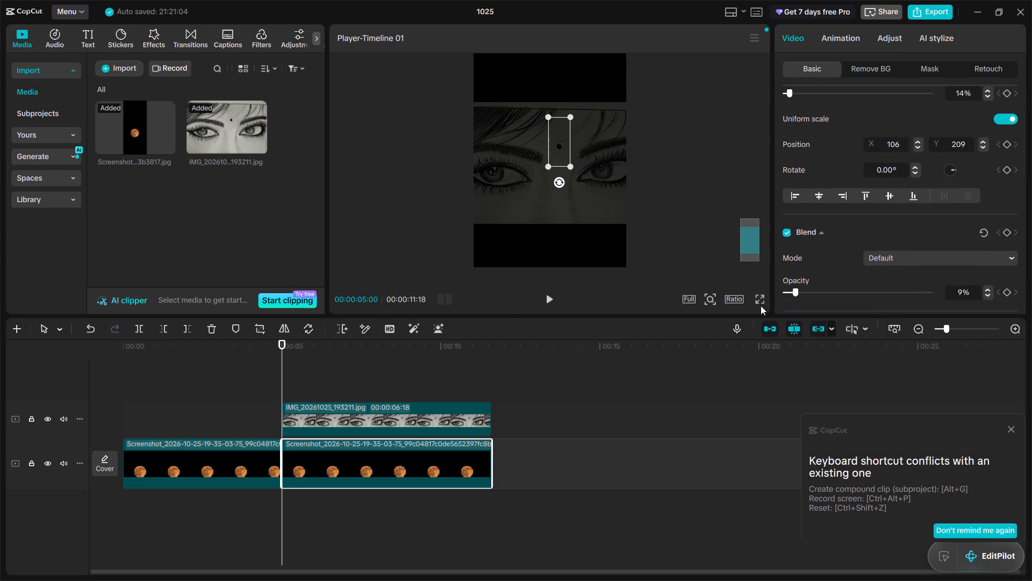
left_click_drag(761, 306, 758, 307)
left_click(531, 371)
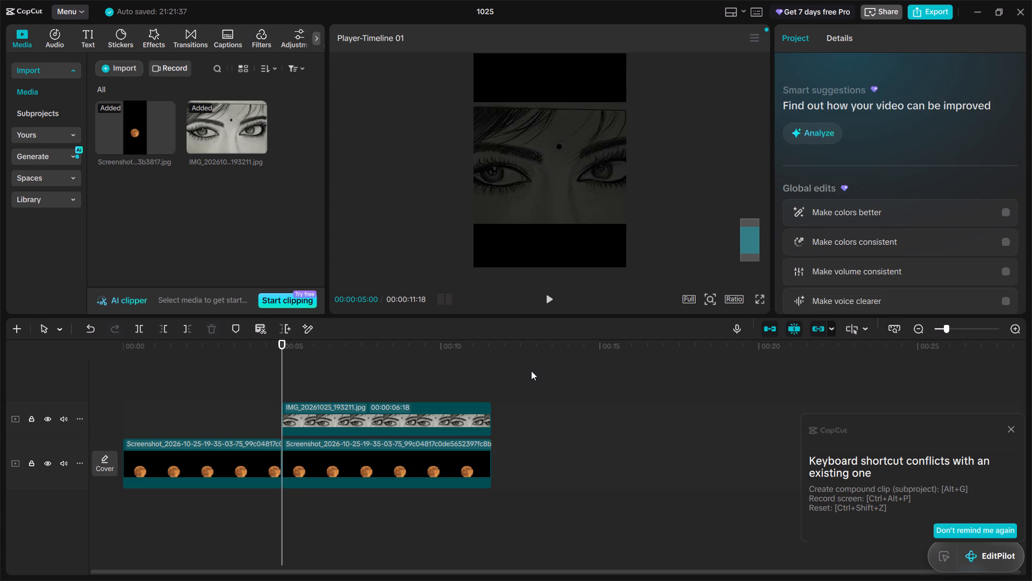
Search the transitions for "fade" and download both Slow Fade transitions.
left_click(187, 32)
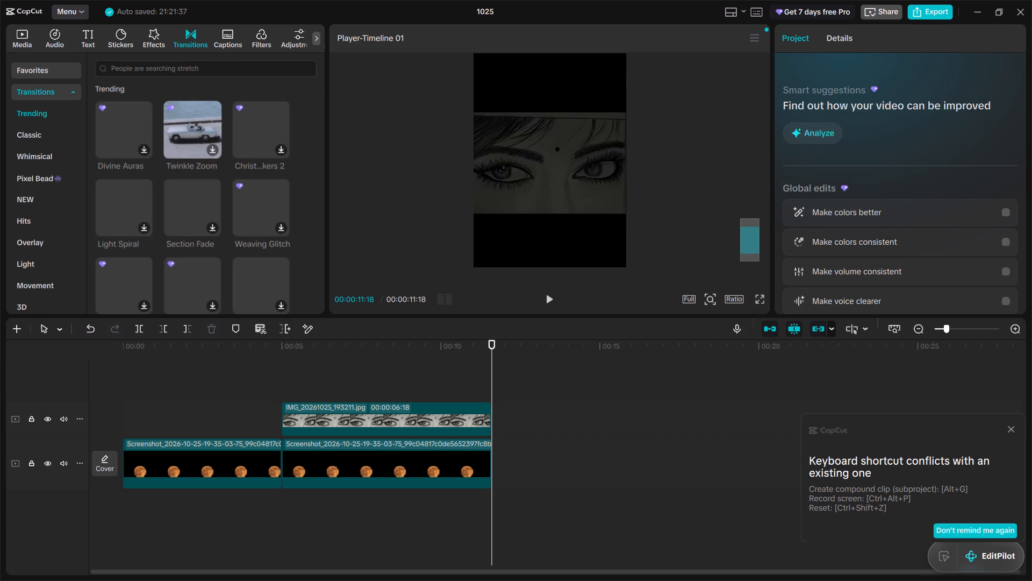
left_click(185, 72)
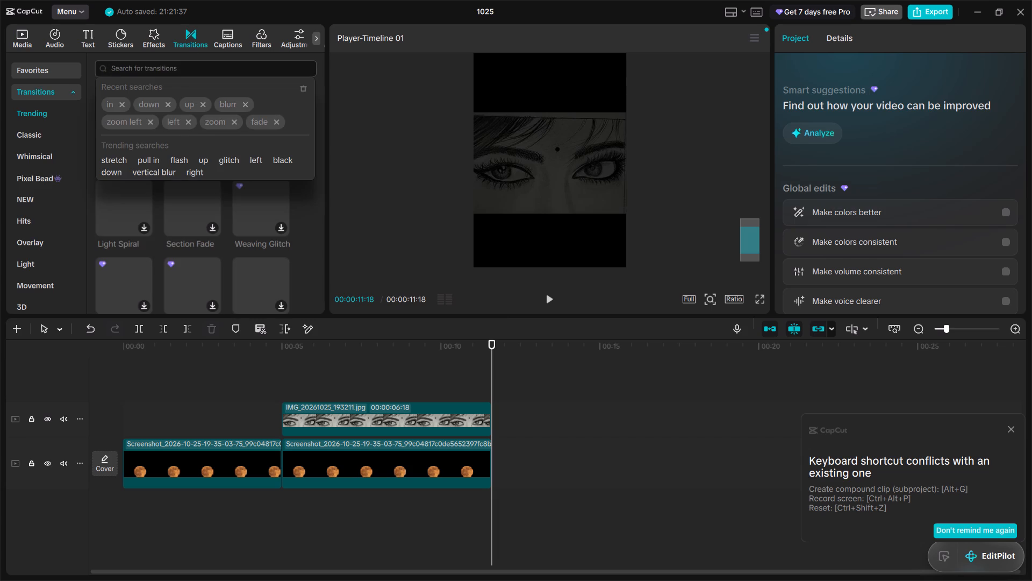
type("fade")
key("Return")
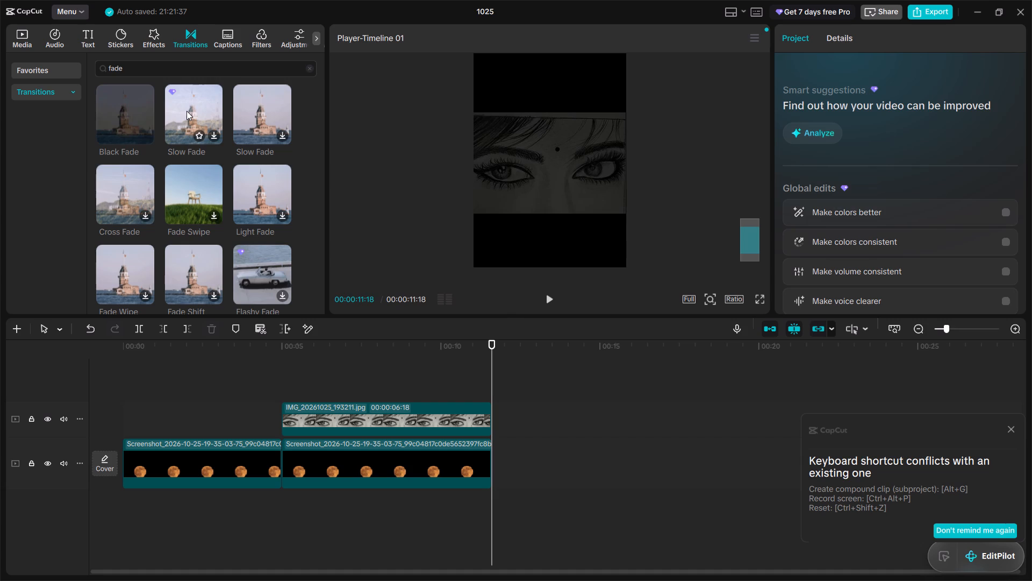
left_click(211, 131)
left_click(284, 137)
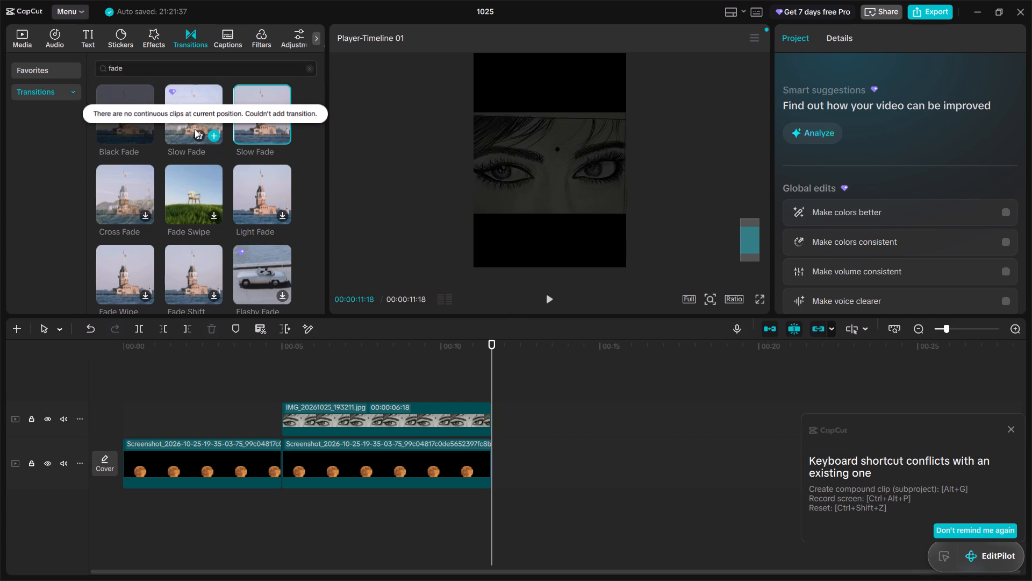
At the 00:00:05:00 cut between the moon clips, try out the Slow Fade, Black Fade and Fade Wipe transitions.
left_click(284, 384)
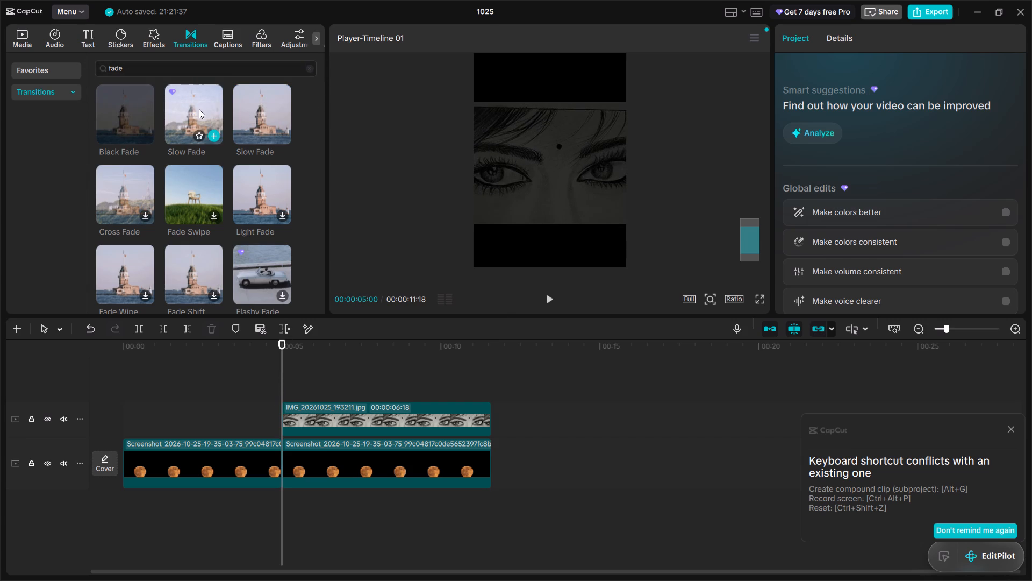
left_click(271, 115)
left_click(202, 108)
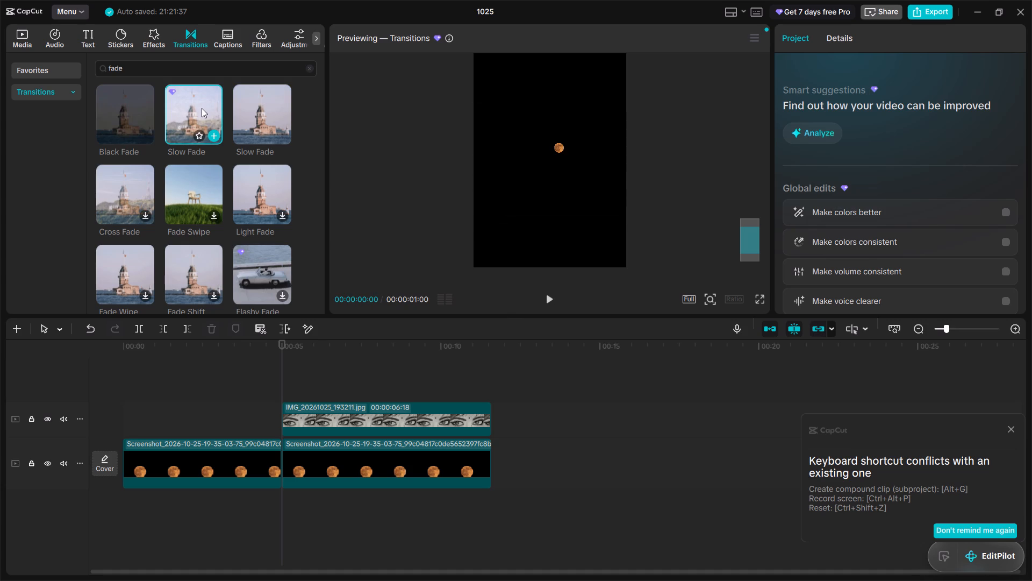
left_click(109, 112)
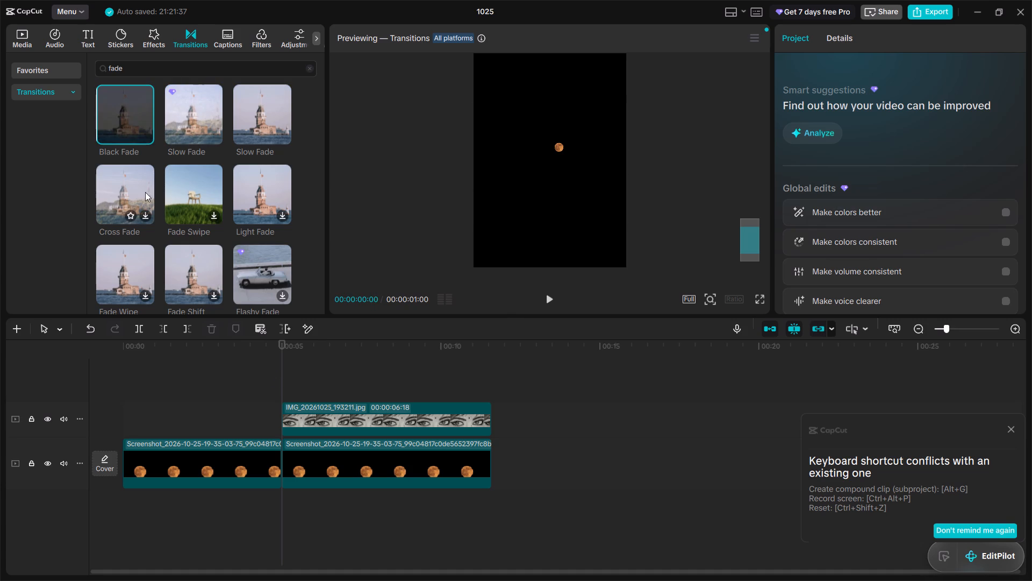
scroll(120, 199, "down", 1)
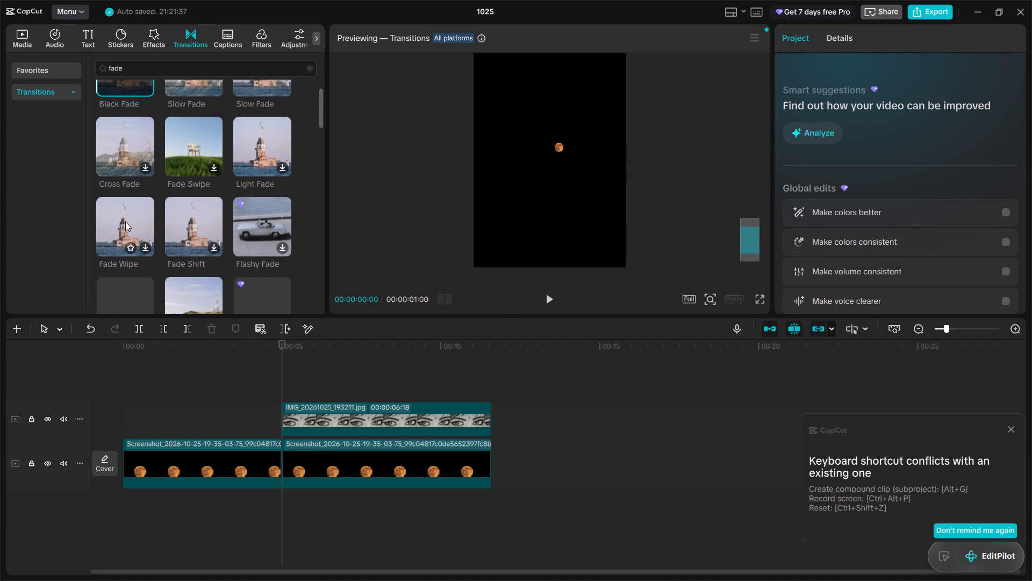
left_click(148, 251)
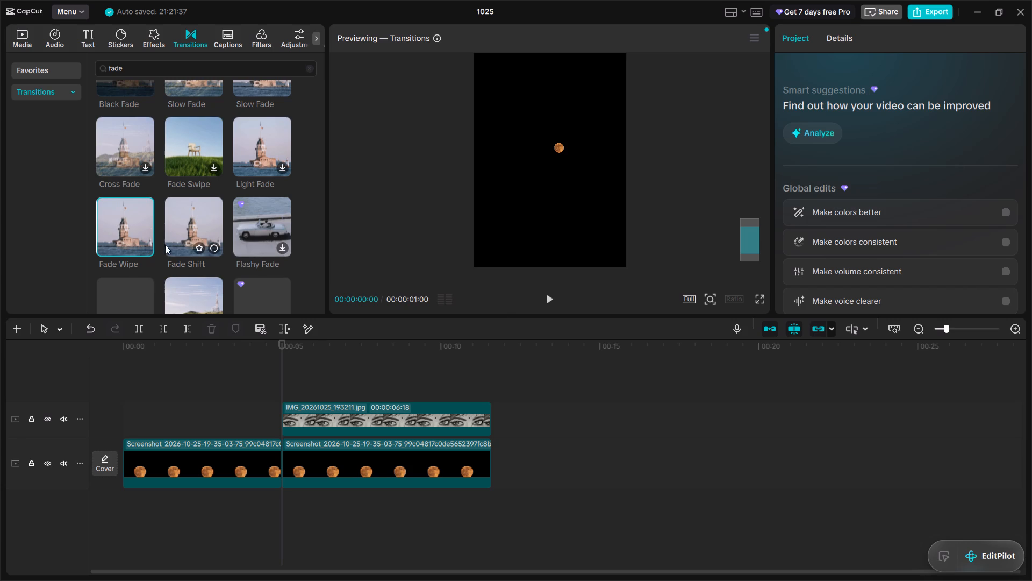
scroll(133, 226, "up", 1)
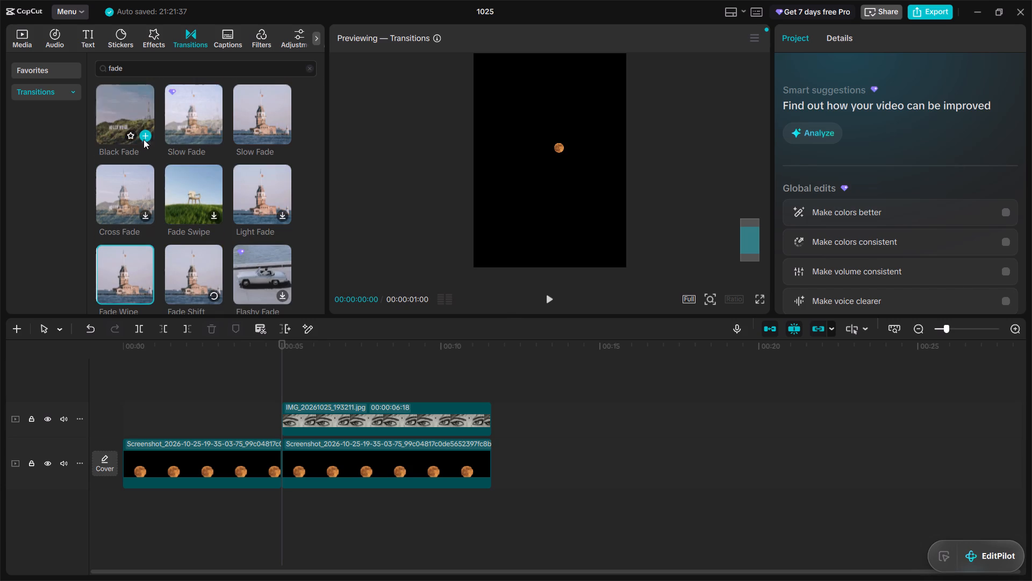
left_click(144, 139)
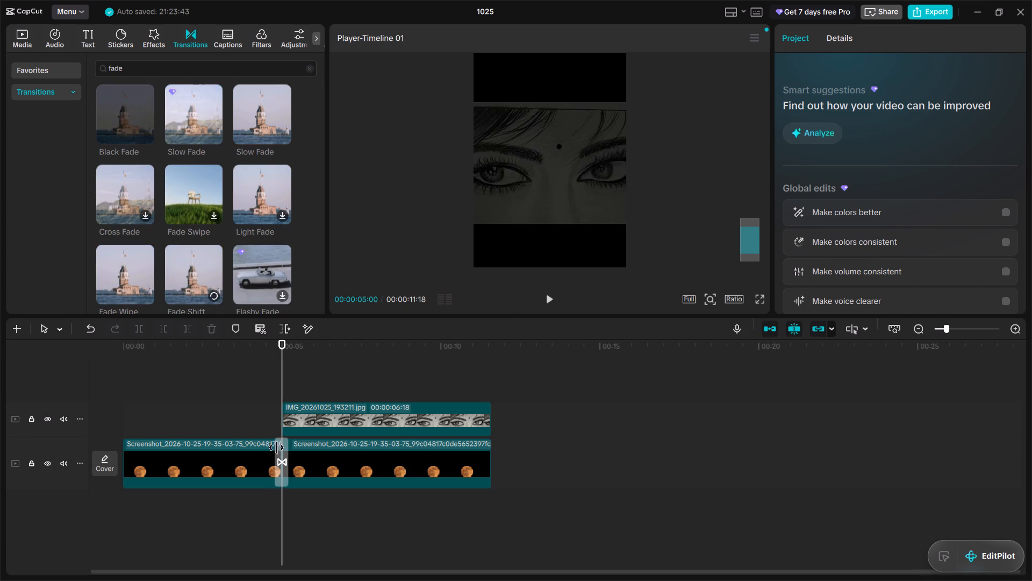
Set the duration of the Black Fade transition between the two moon clips to 2.0s.
left_click(279, 451)
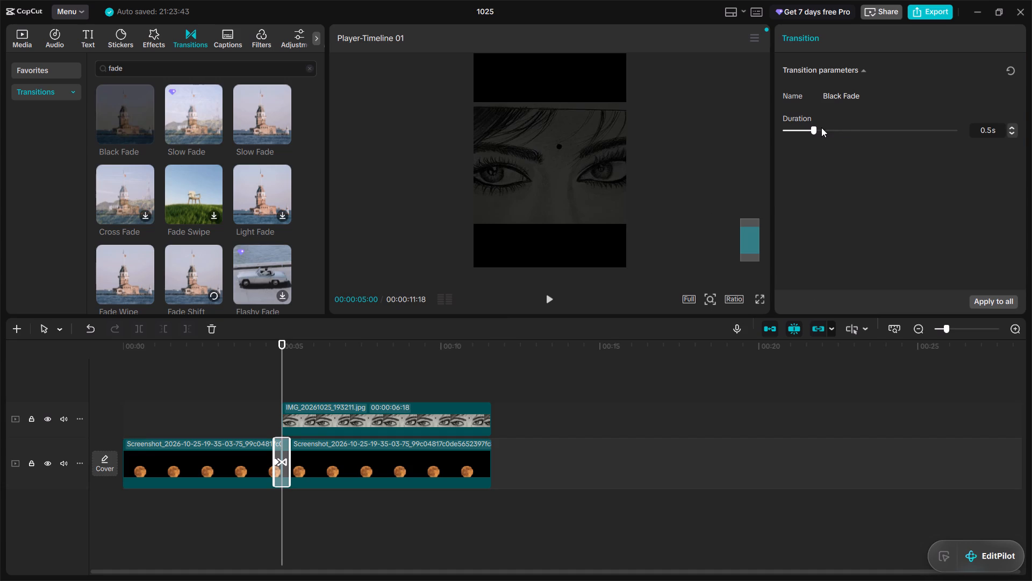
left_click_drag(814, 129, 901, 134)
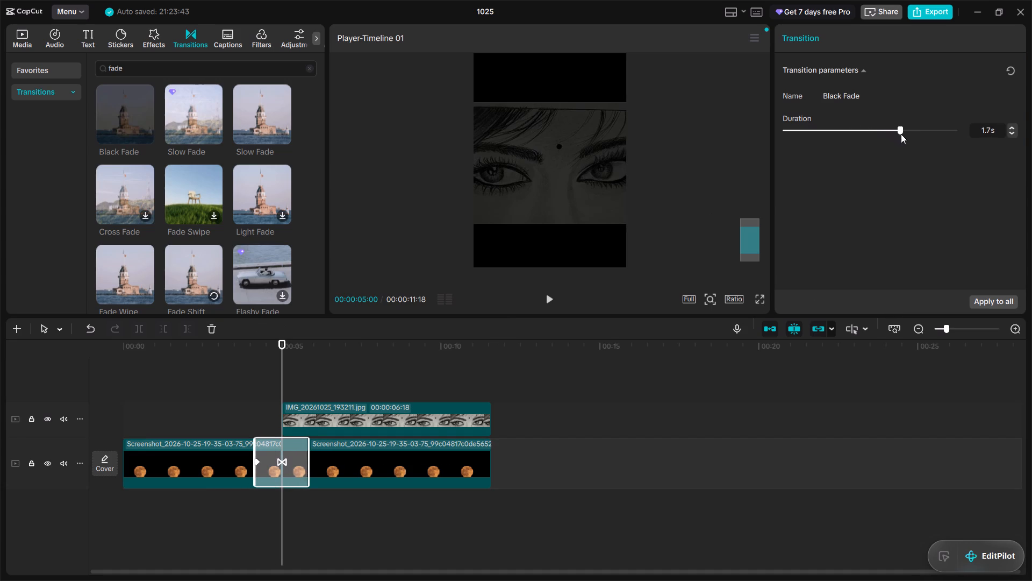
left_click_drag(901, 134, 913, 139)
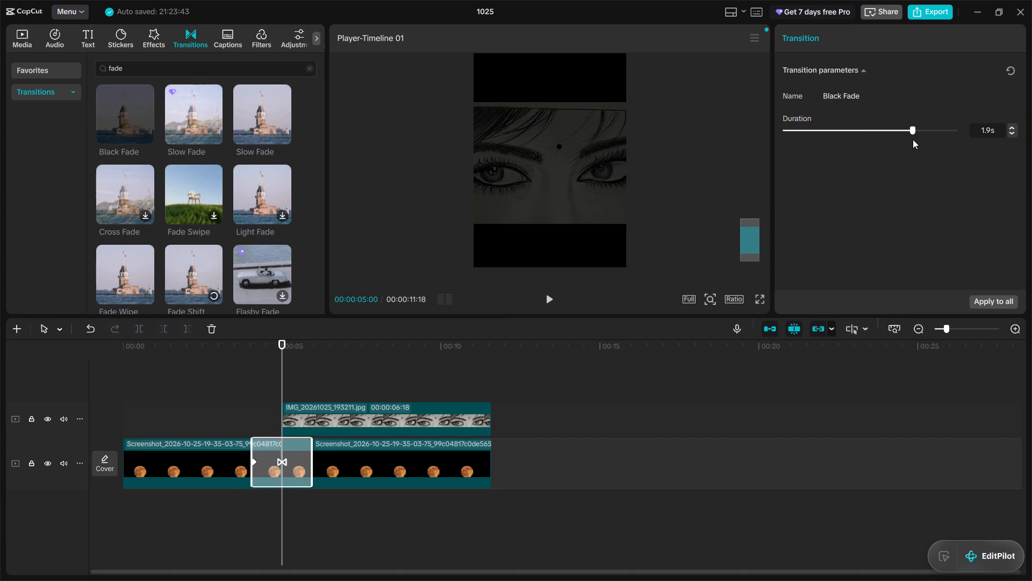
left_click_drag(913, 139, 915, 140)
left_click_drag(915, 140, 921, 141)
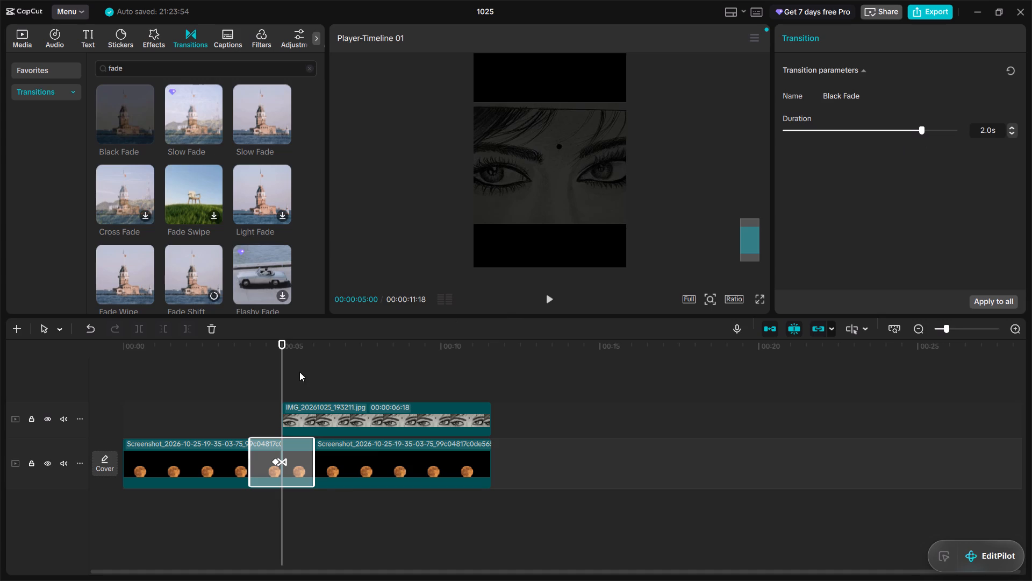
Preview the video from the start, including in full screen, to examine the fade from the moon to the eyes image.
left_click_drag(282, 374, 0, 362)
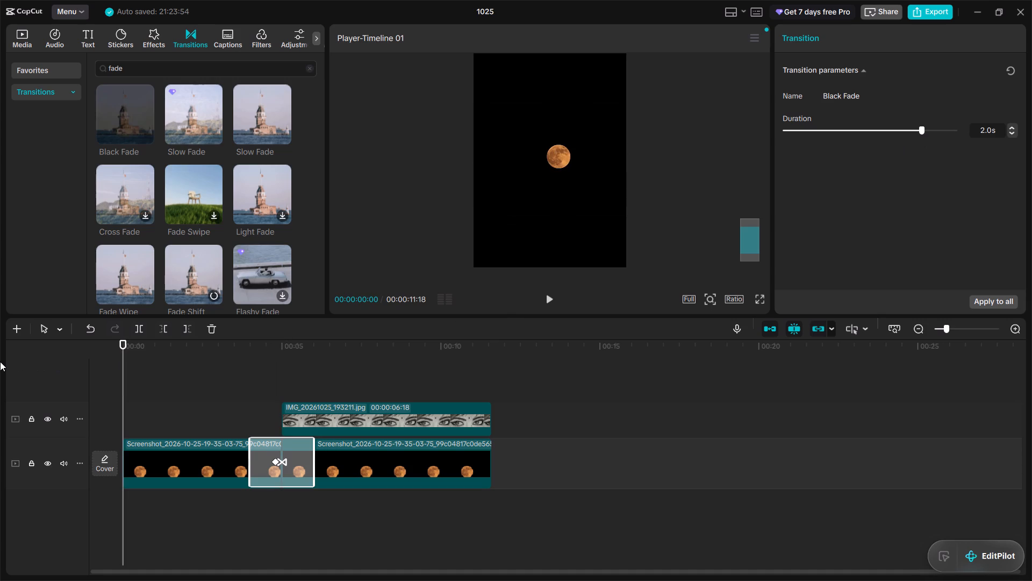
key("space")
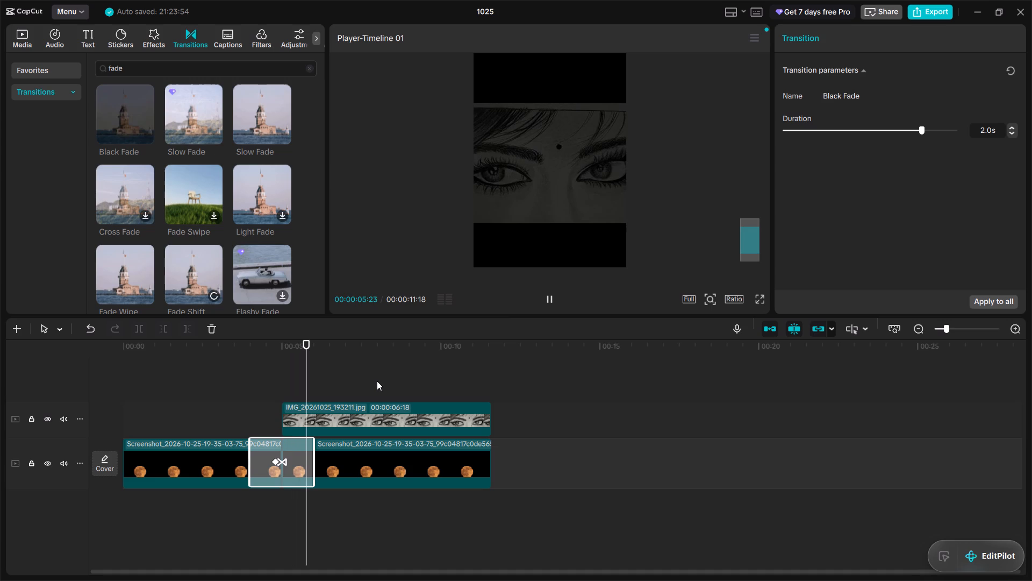
key("space")
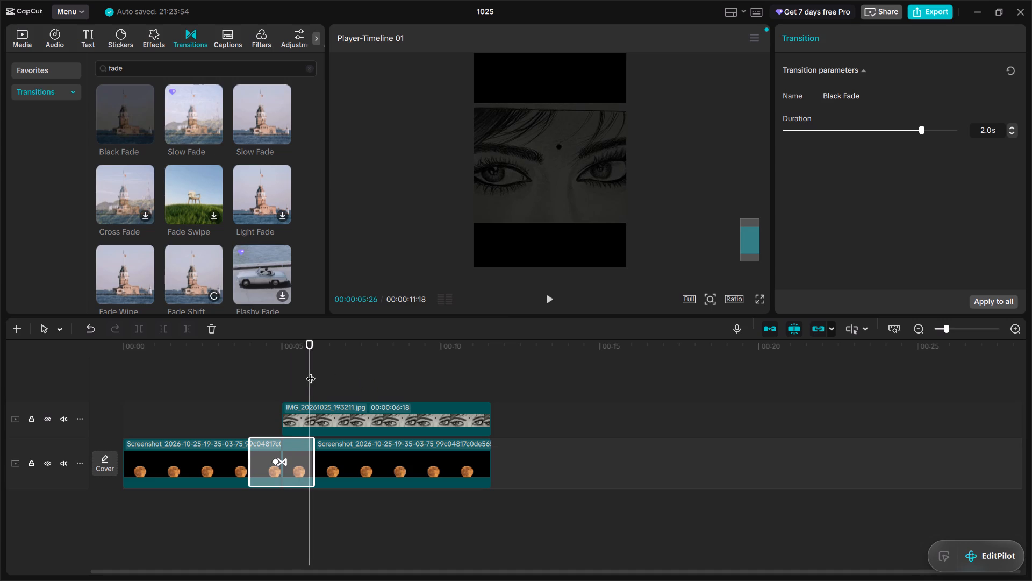
left_click_drag(311, 372, 283, 384)
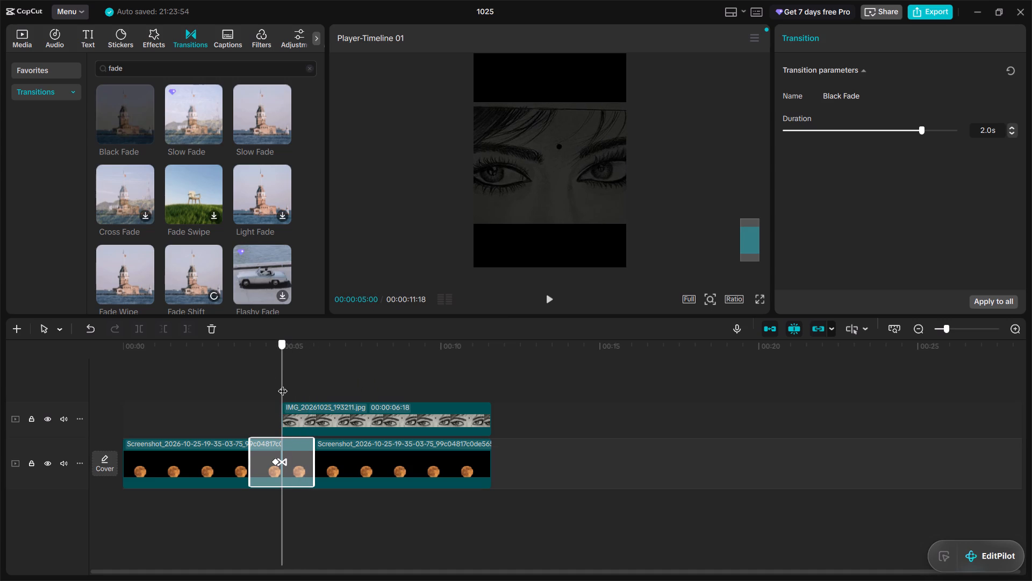
left_click_drag(283, 384, 359, 389)
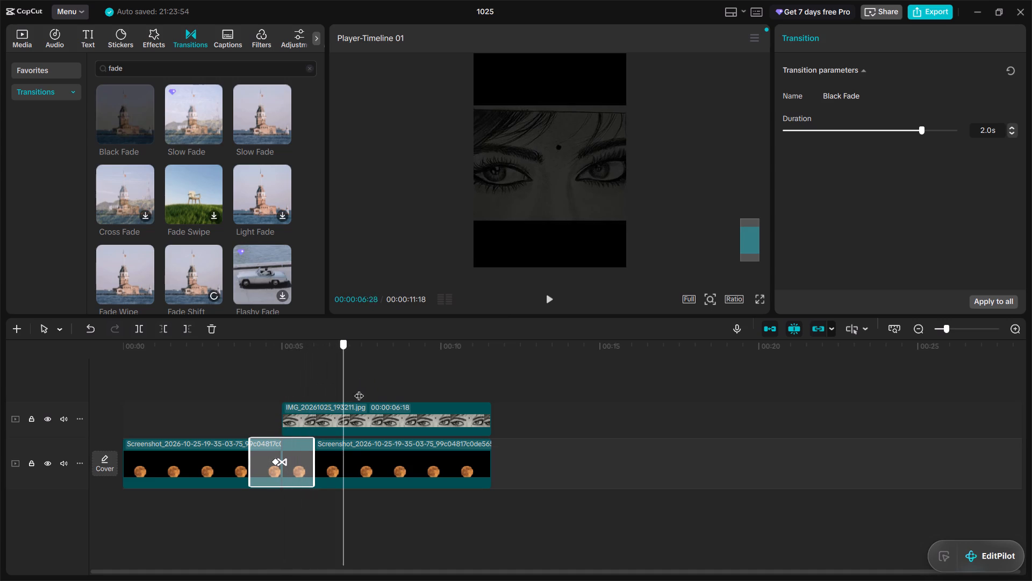
left_click_drag(359, 389, 400, 398)
left_click(348, 373)
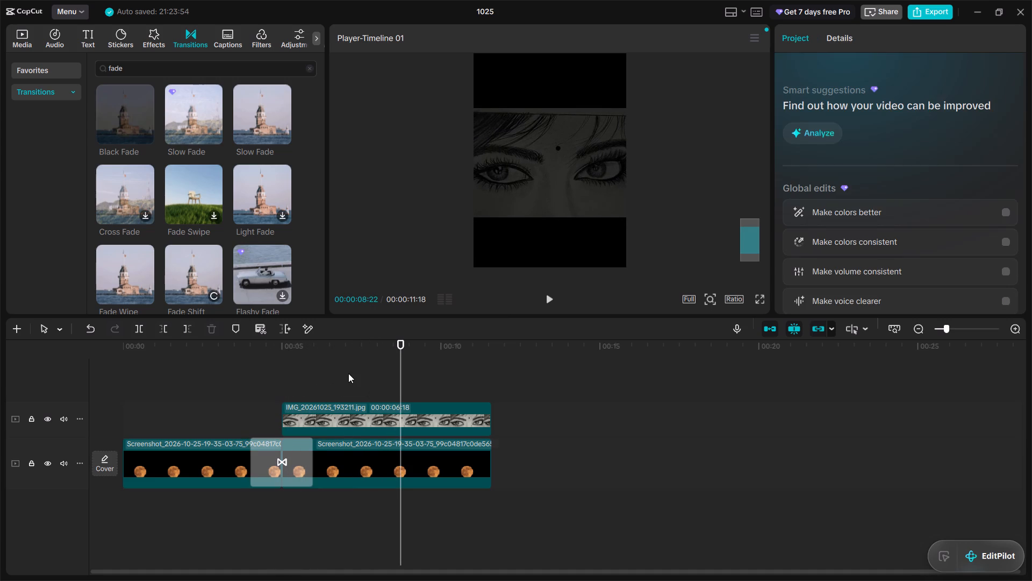
left_click_drag(348, 371, 313, 372)
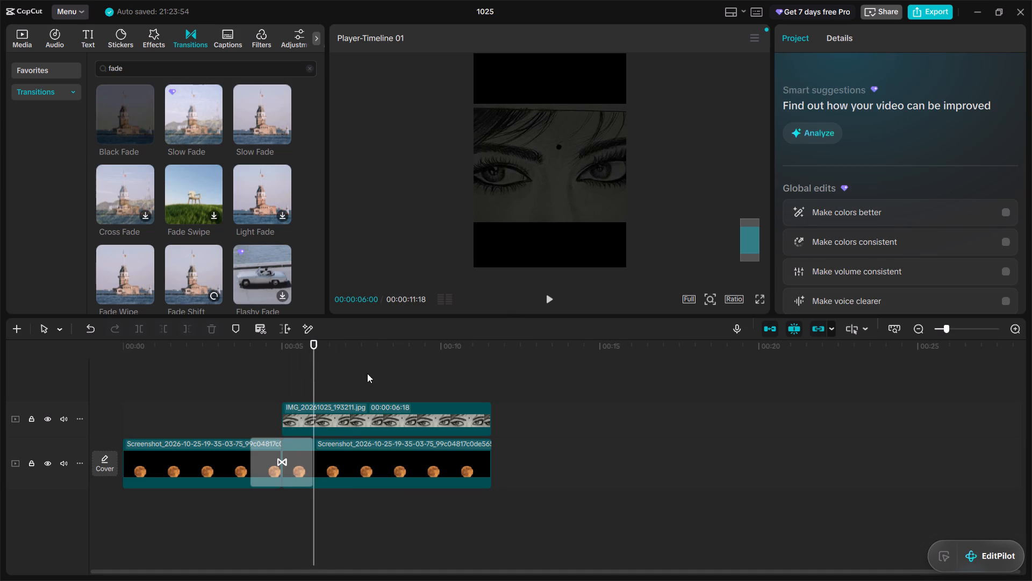
left_click(367, 373)
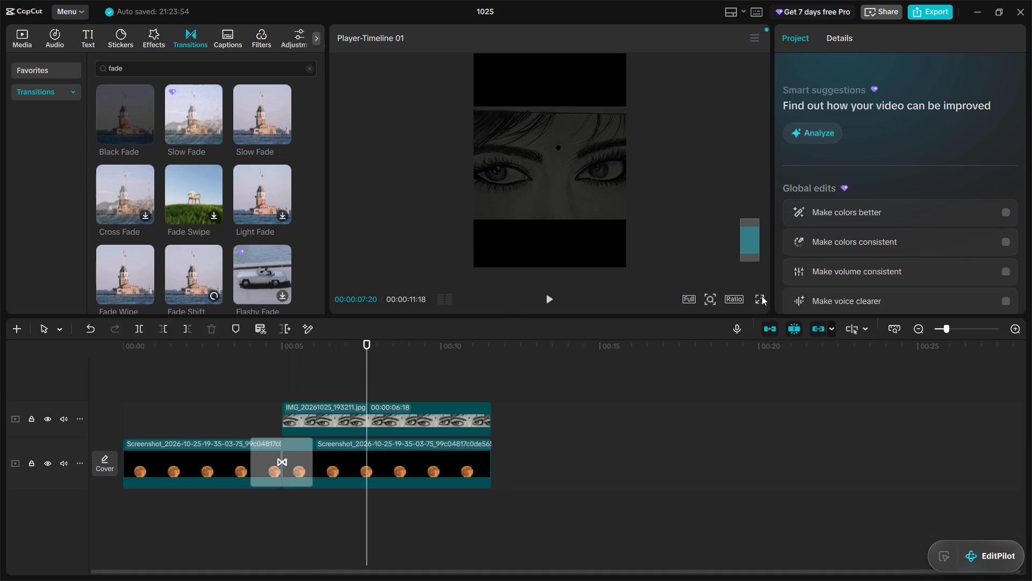
left_click(762, 296)
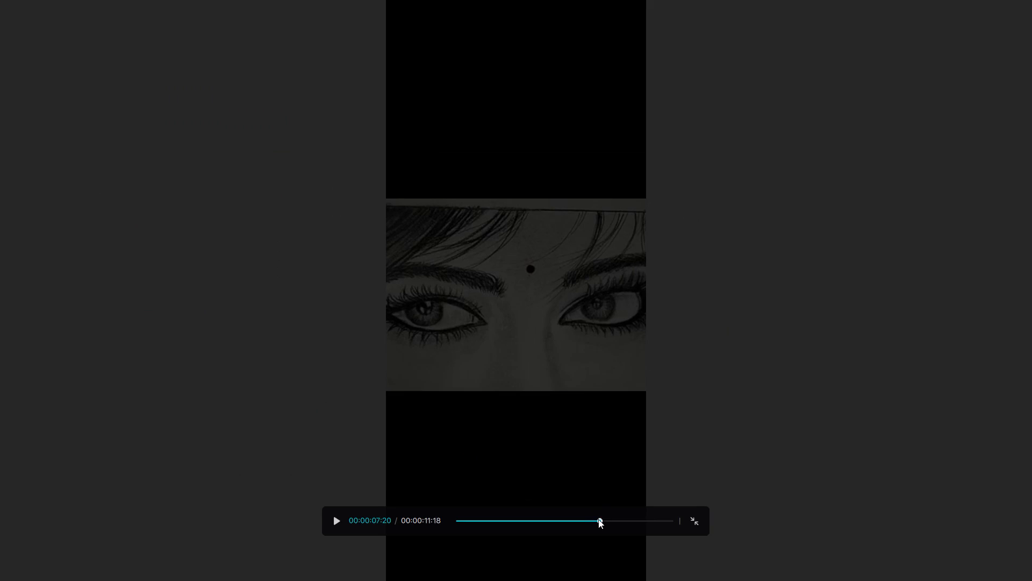
left_click_drag(598, 520, 375, 528)
key("space")
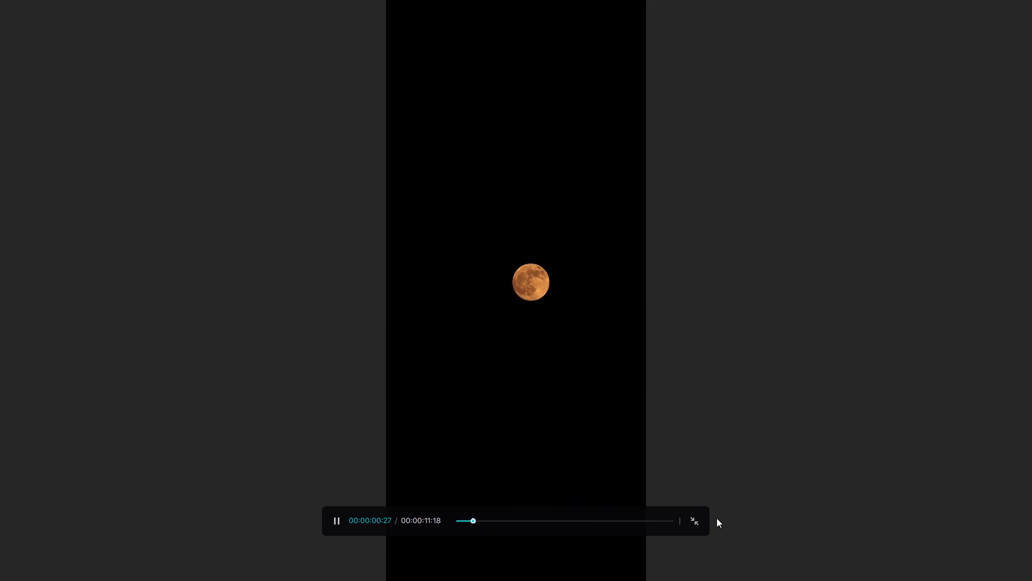
left_click(698, 525)
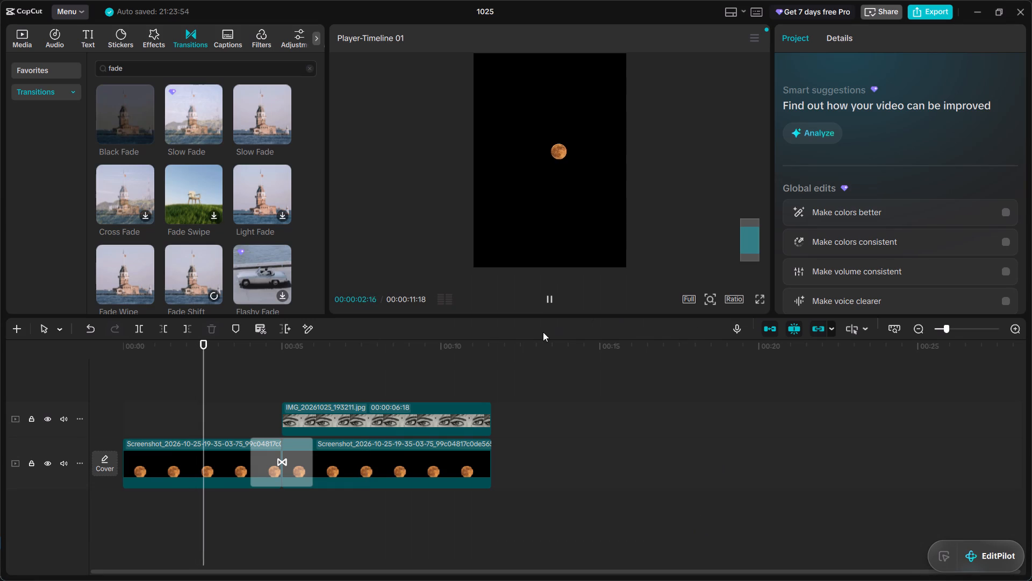
left_click(550, 299)
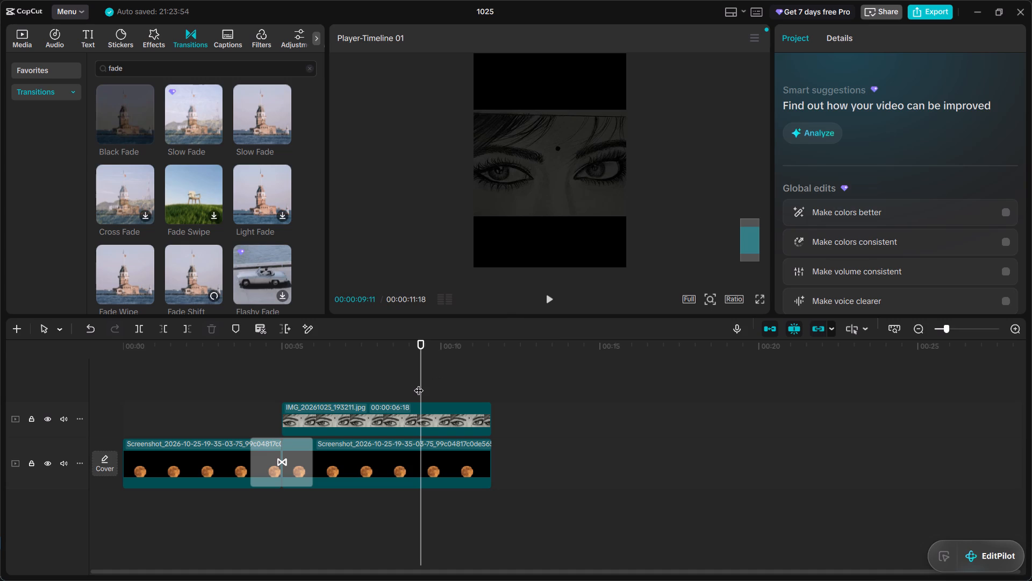
Set the opacity of the eyes image clip to 100%.
left_click(395, 422)
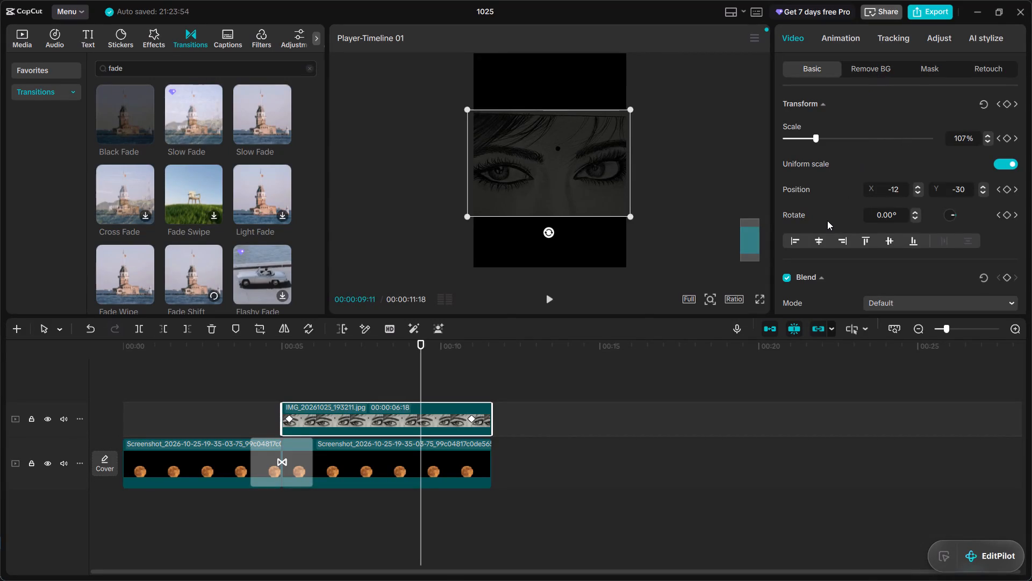
scroll(827, 221, "down", 3)
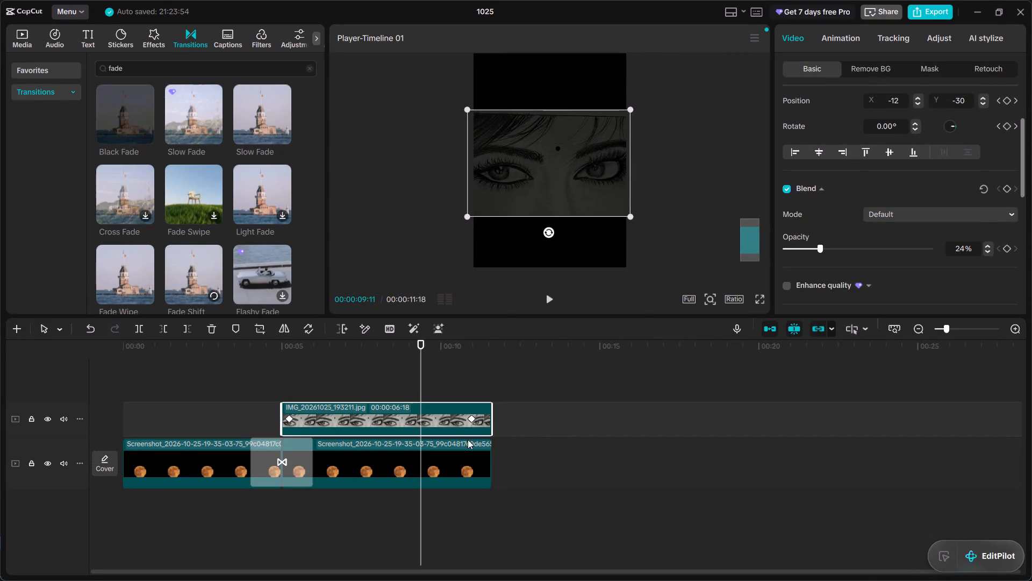
left_click_drag(820, 248, 911, 237)
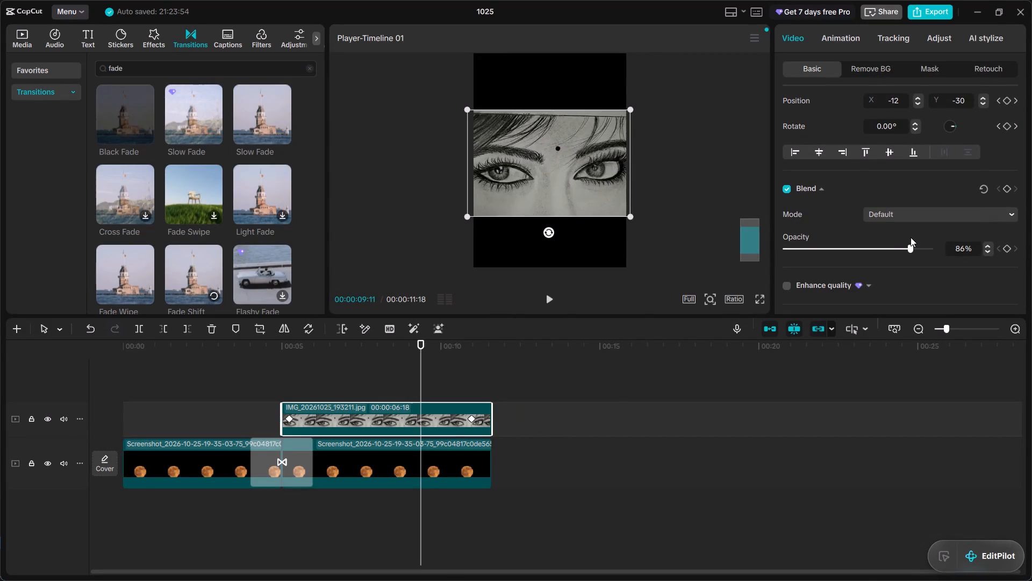
left_click_drag(911, 237, 951, 240)
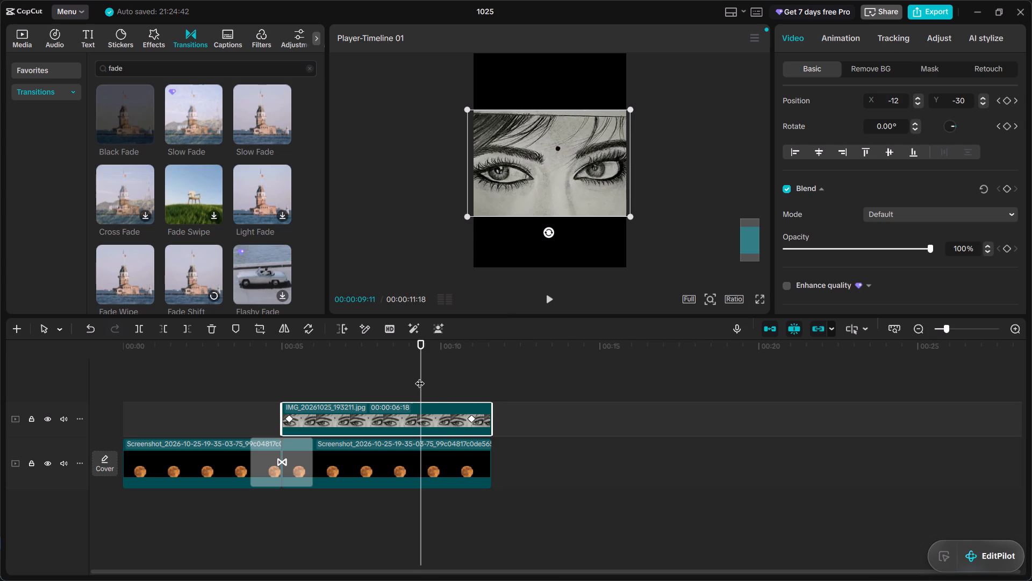
Scrub through the changeover around 00:00:05:00 to examine how the moon gives way to the eyes image.
left_click_drag(420, 377, 240, 378)
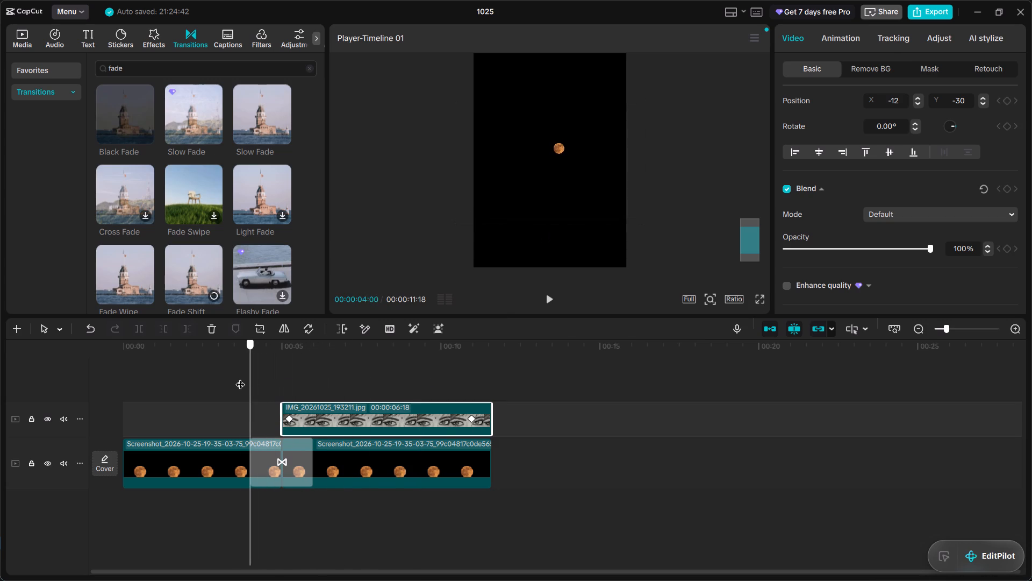
left_click_drag(240, 378, 270, 384)
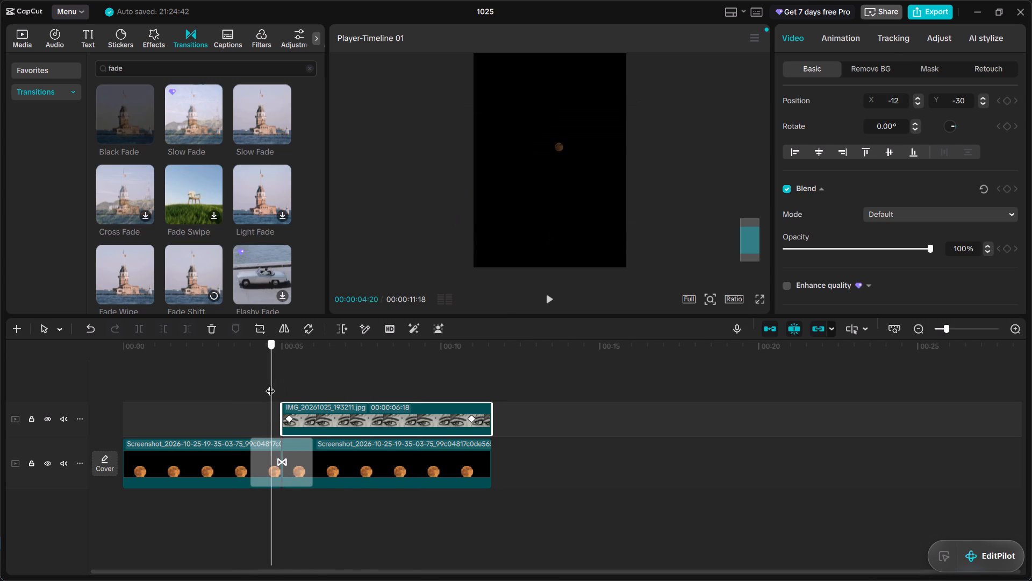
left_click_drag(270, 384, 281, 379)
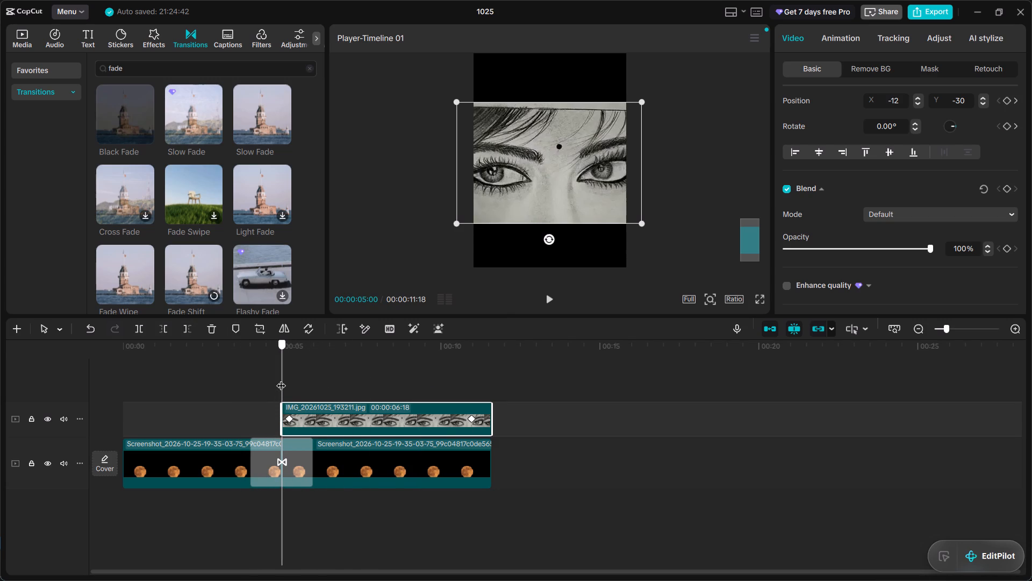
left_click_drag(281, 379, 288, 381)
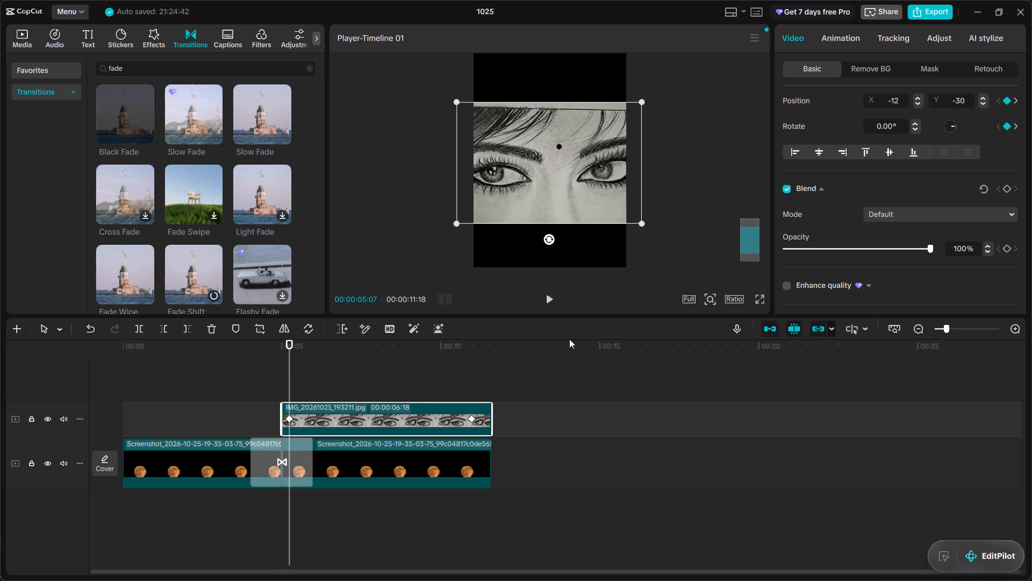
Browse the entrance animations for the eyes image clip and search them for "fade".
left_click(837, 36)
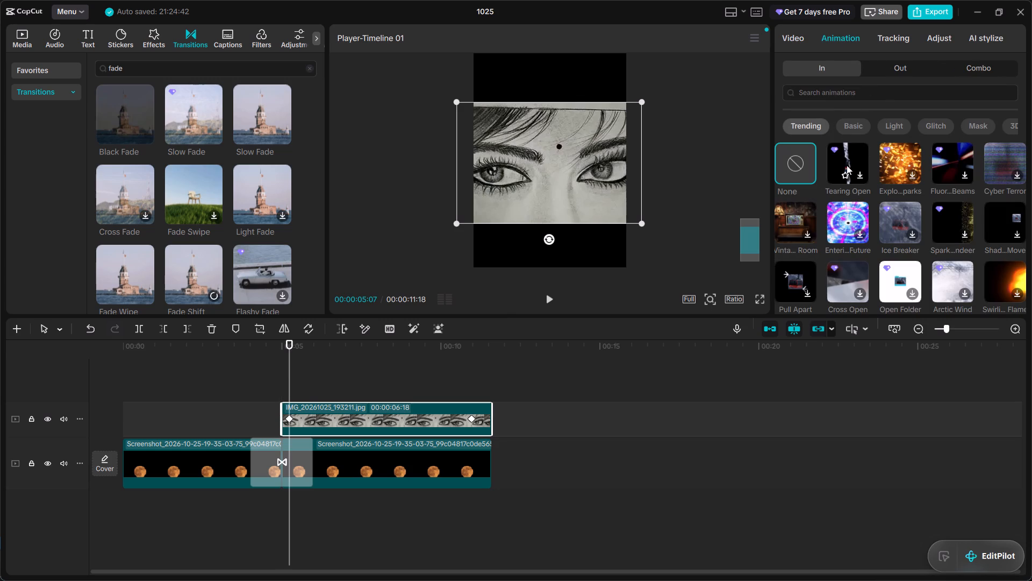
scroll(895, 167, "down", 1)
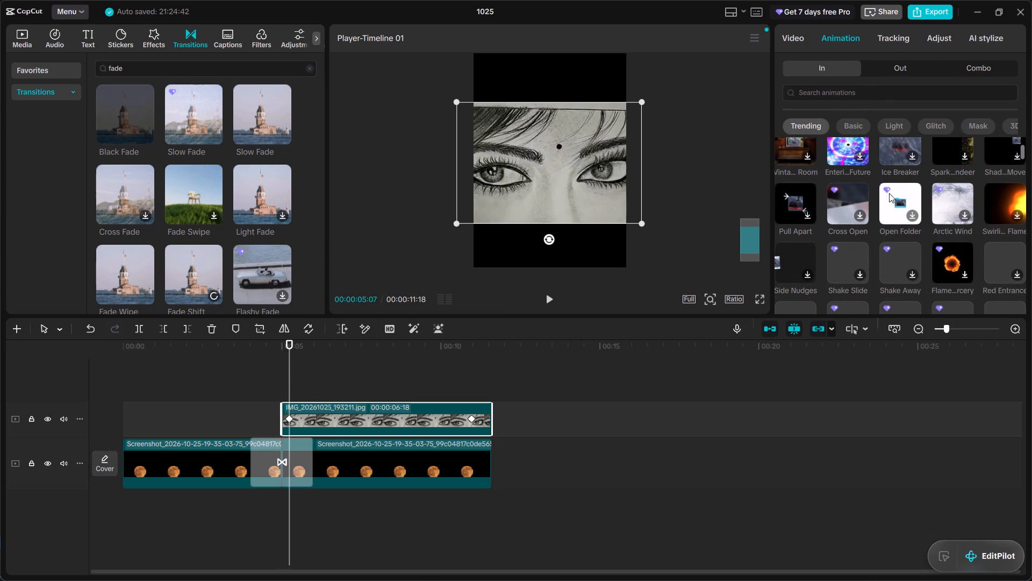
scroll(911, 233, "down", 2)
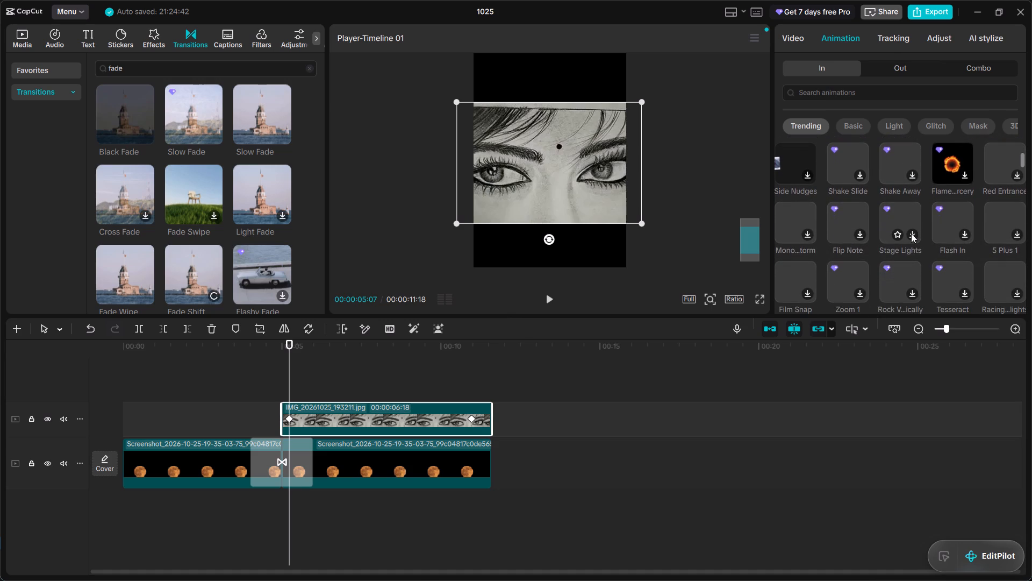
scroll(911, 233, "down", 2)
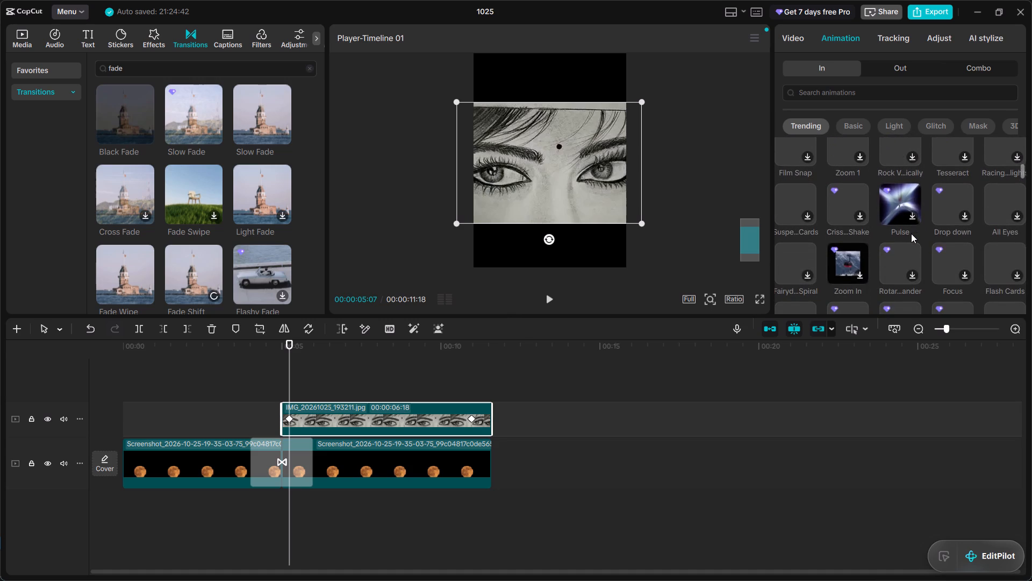
scroll(911, 233, "down", 2)
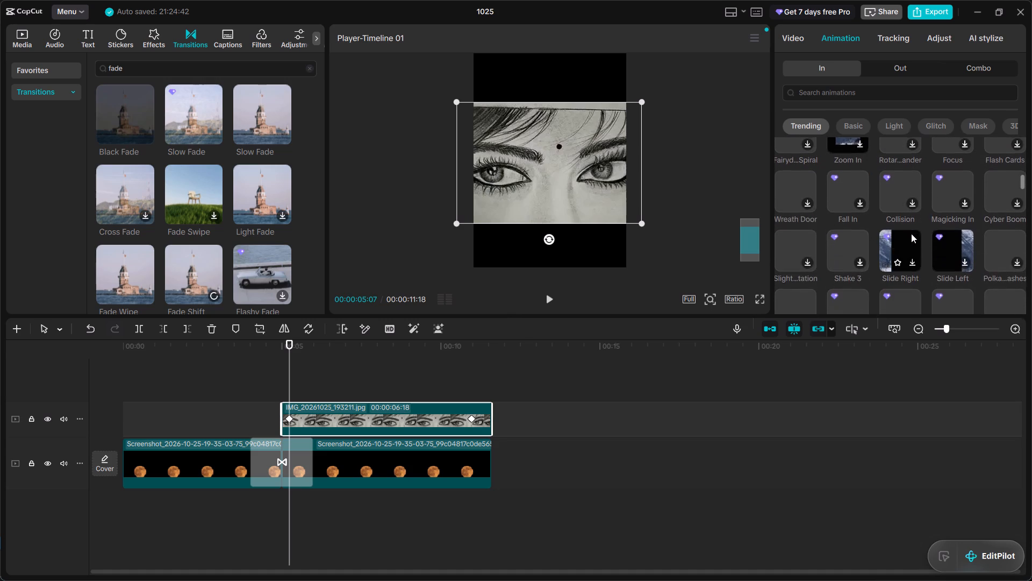
scroll(911, 233, "down", 1)
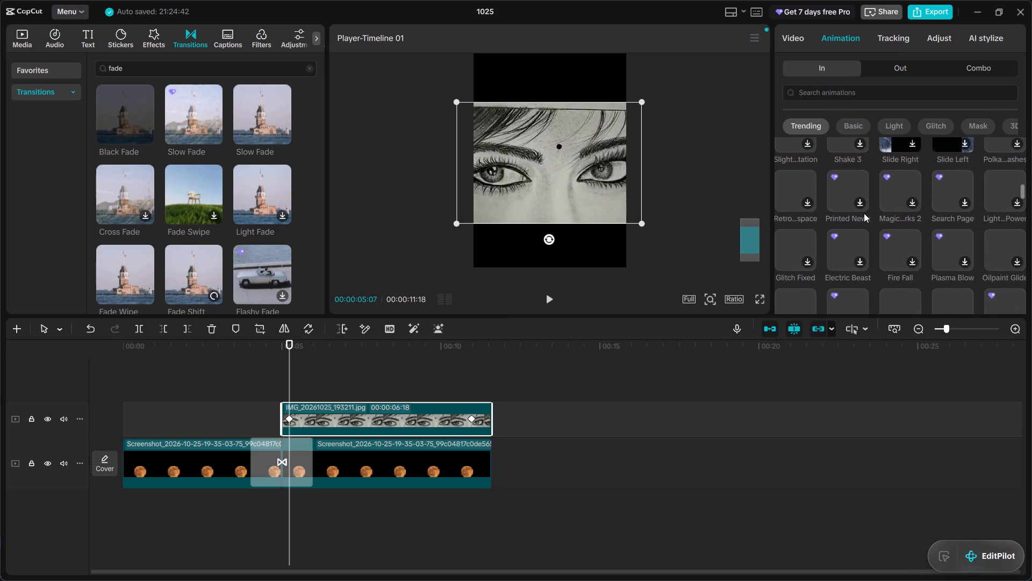
left_click(829, 91)
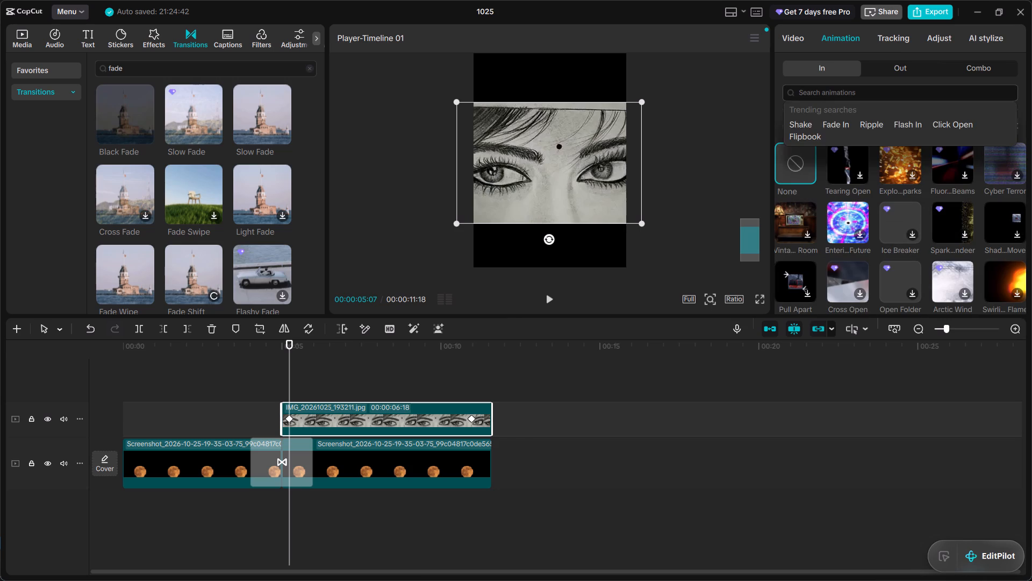
type("fade")
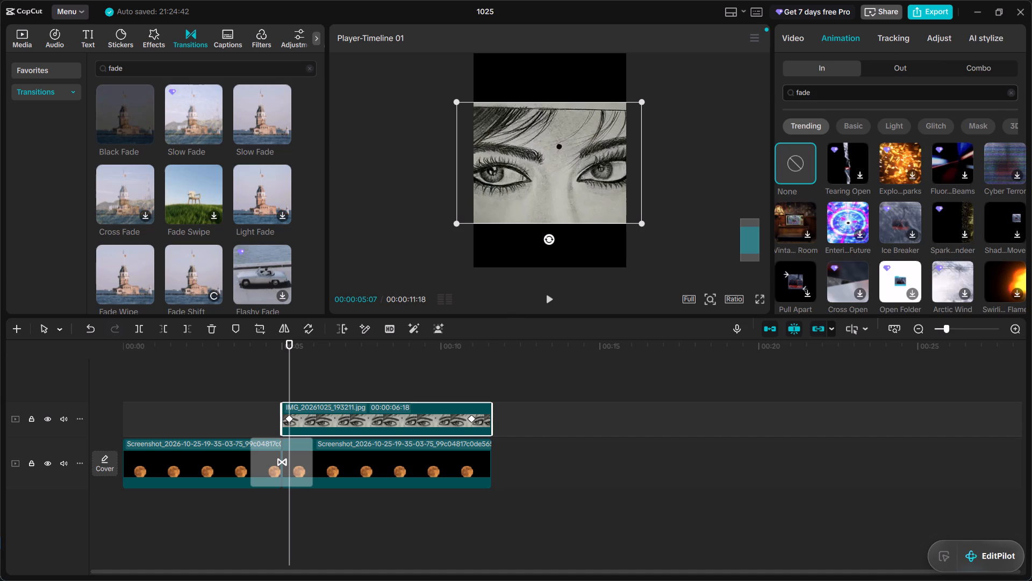
key("Return")
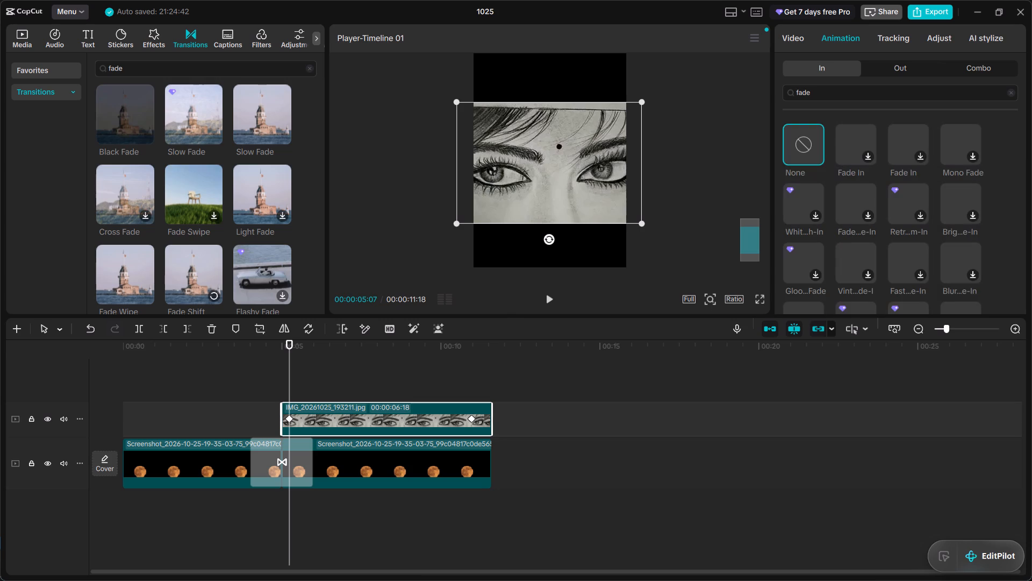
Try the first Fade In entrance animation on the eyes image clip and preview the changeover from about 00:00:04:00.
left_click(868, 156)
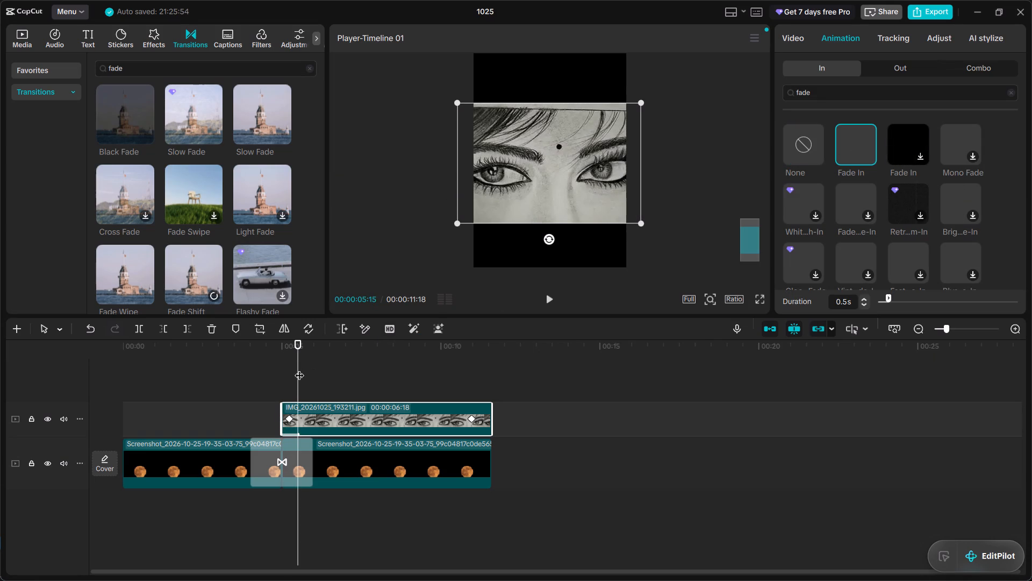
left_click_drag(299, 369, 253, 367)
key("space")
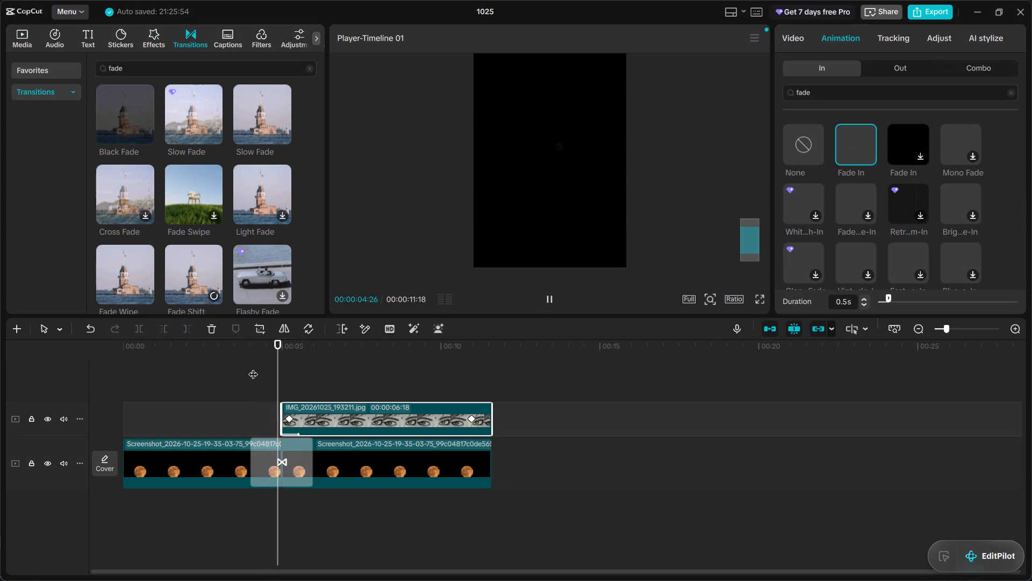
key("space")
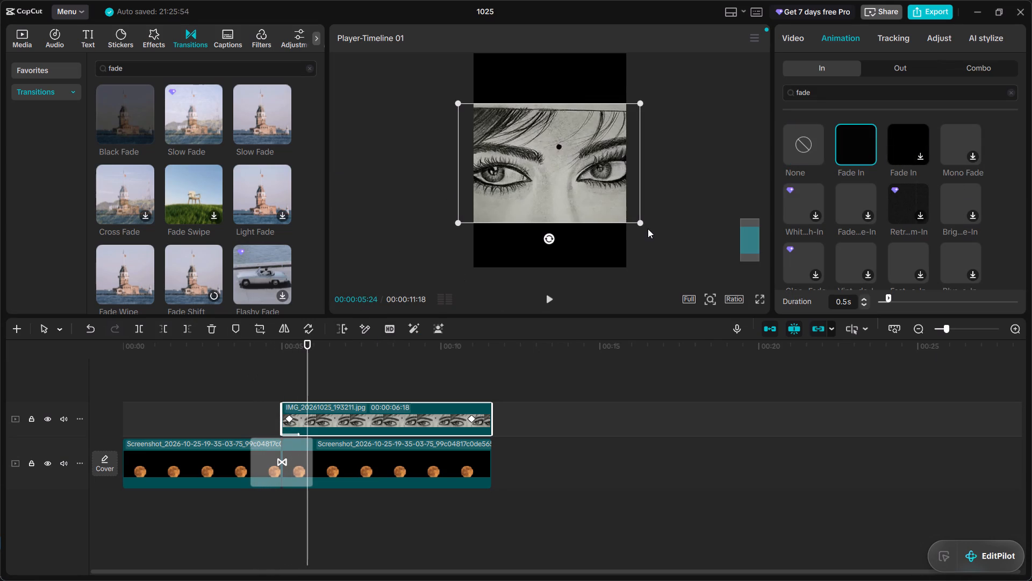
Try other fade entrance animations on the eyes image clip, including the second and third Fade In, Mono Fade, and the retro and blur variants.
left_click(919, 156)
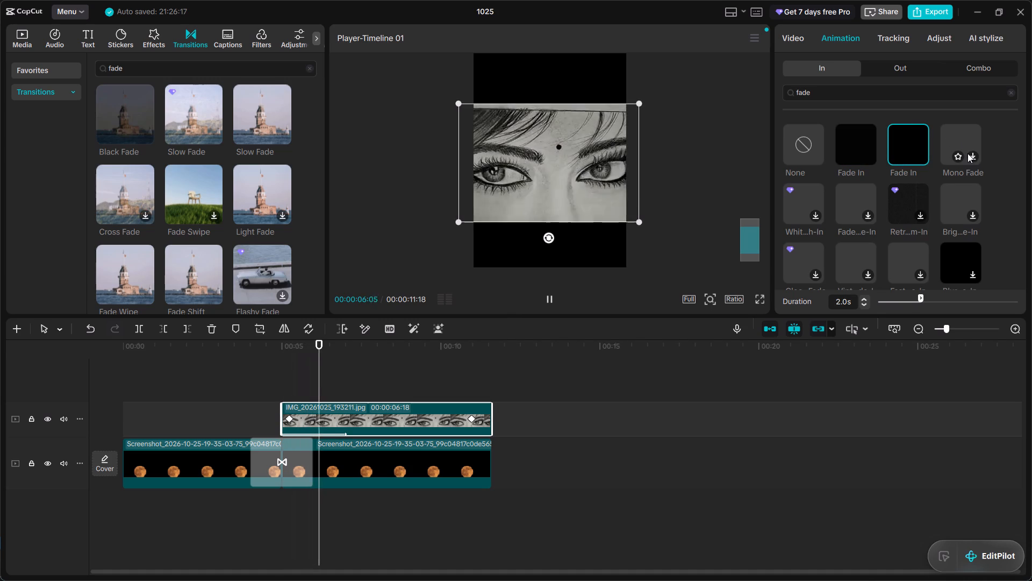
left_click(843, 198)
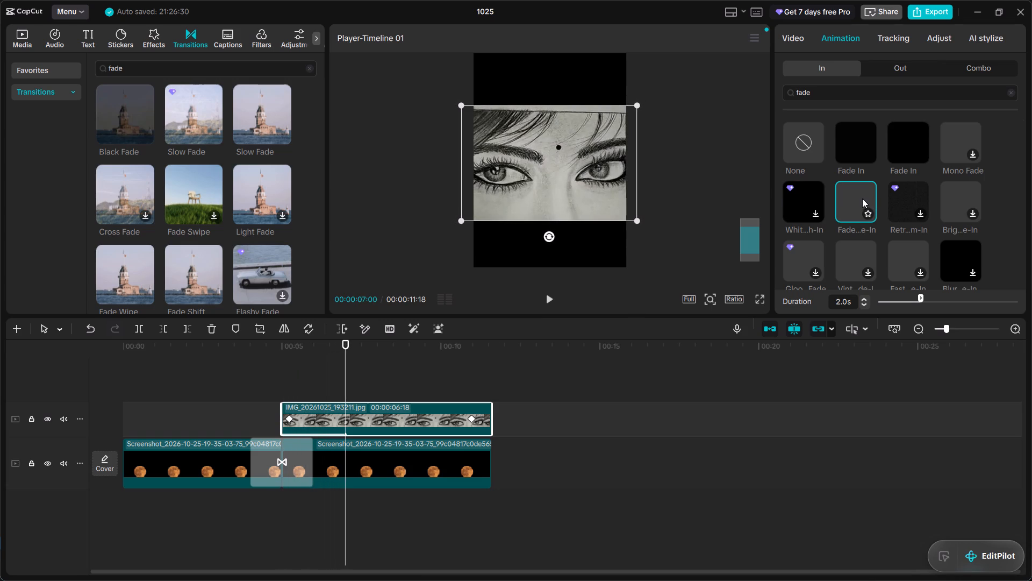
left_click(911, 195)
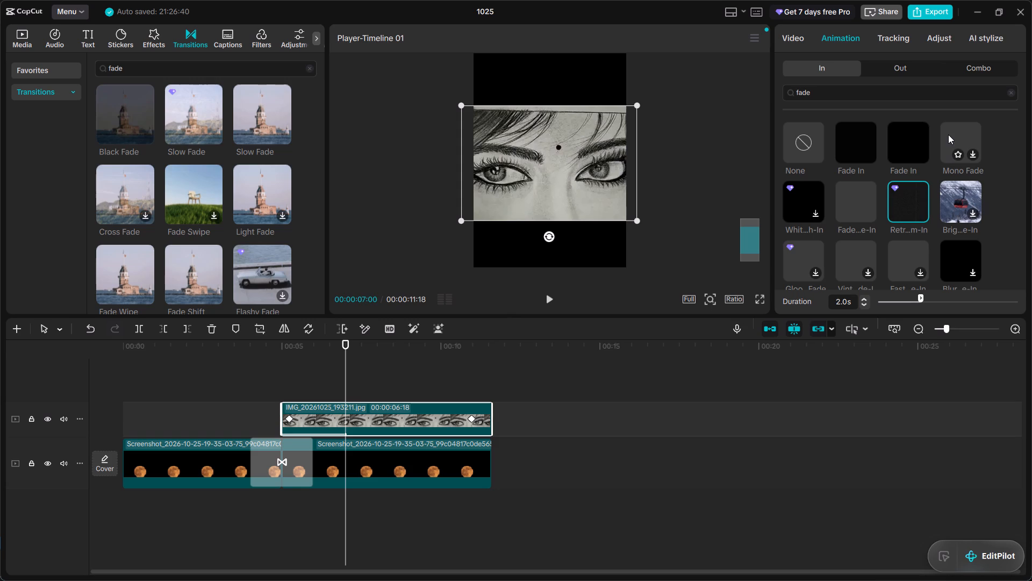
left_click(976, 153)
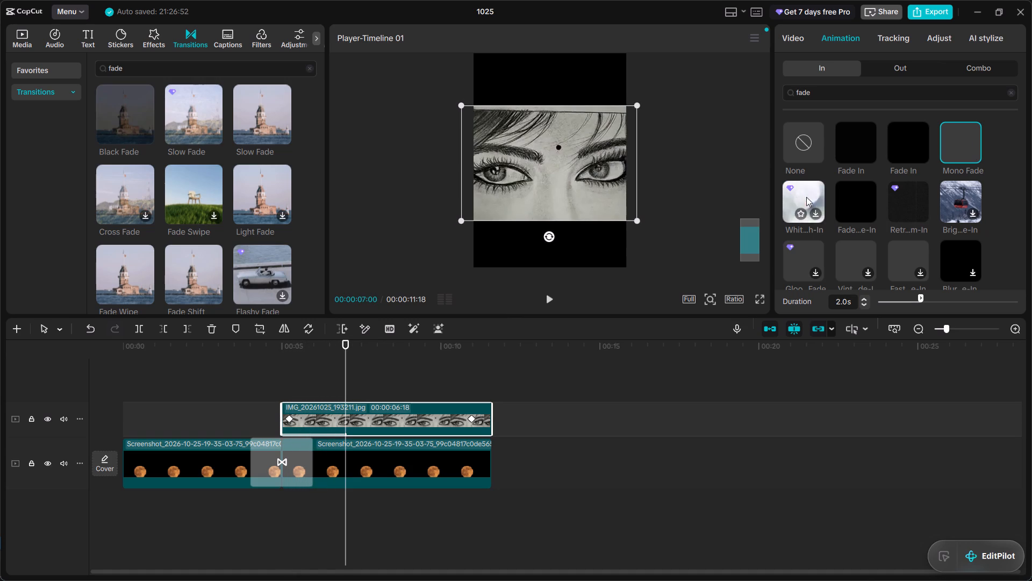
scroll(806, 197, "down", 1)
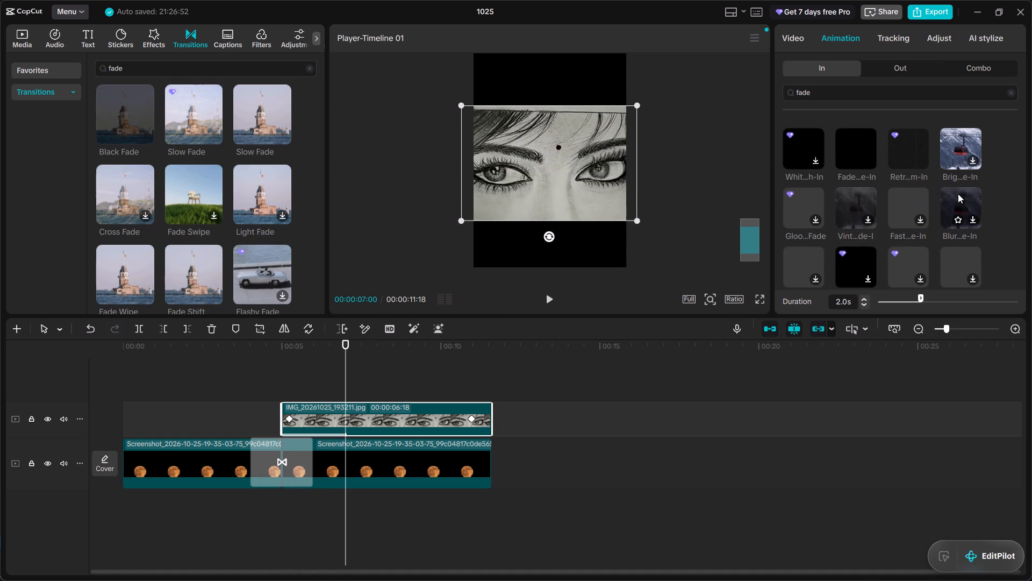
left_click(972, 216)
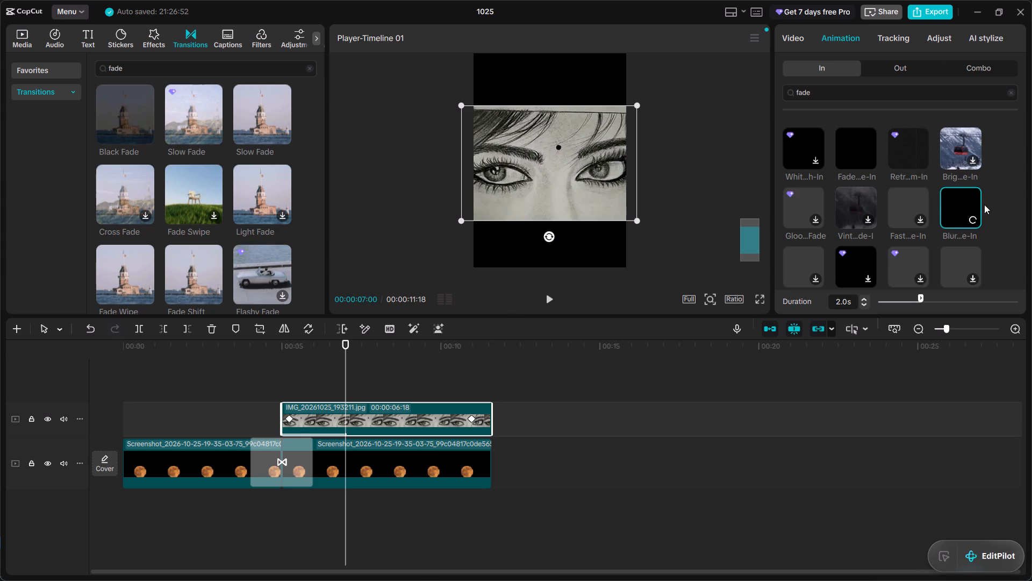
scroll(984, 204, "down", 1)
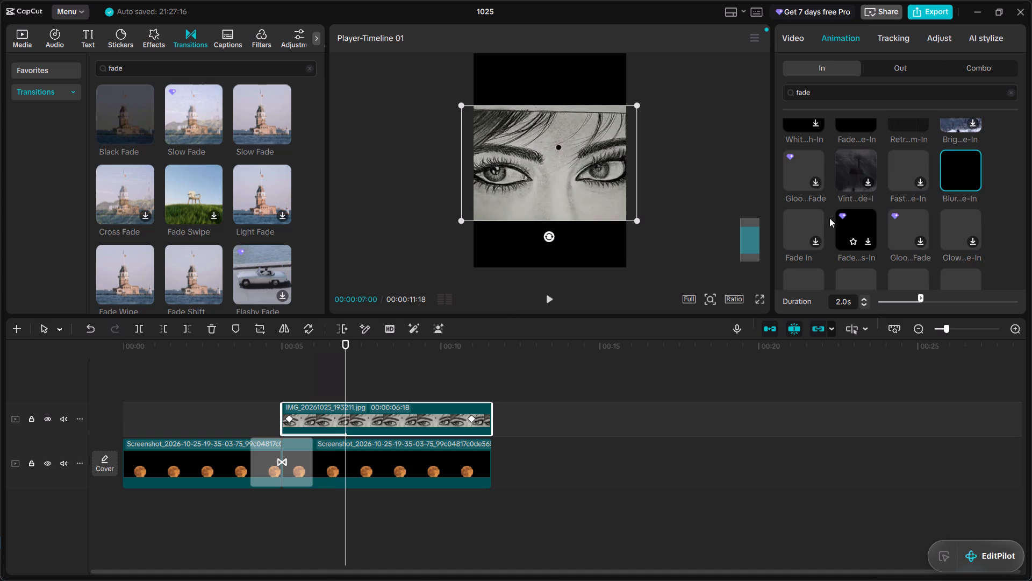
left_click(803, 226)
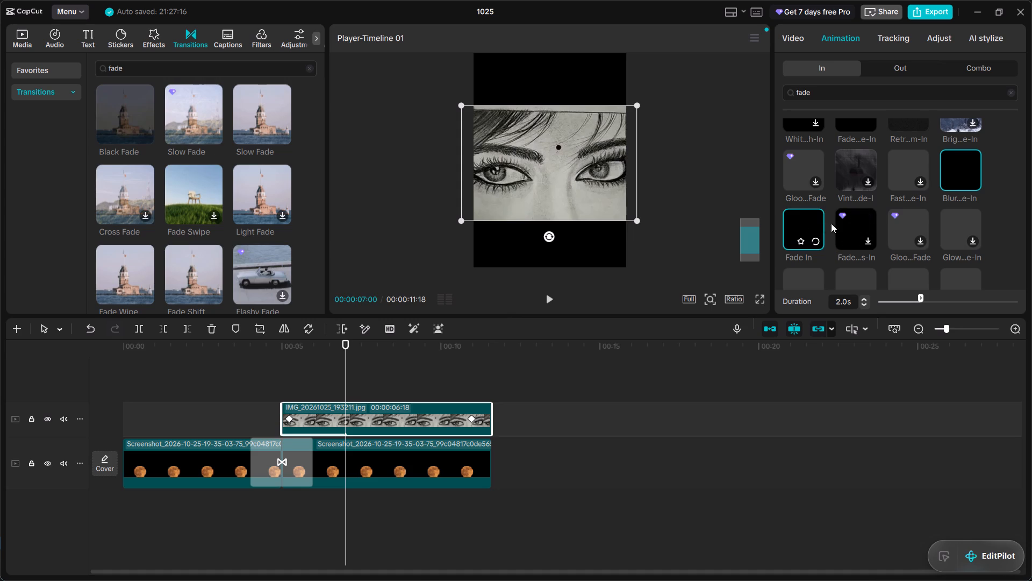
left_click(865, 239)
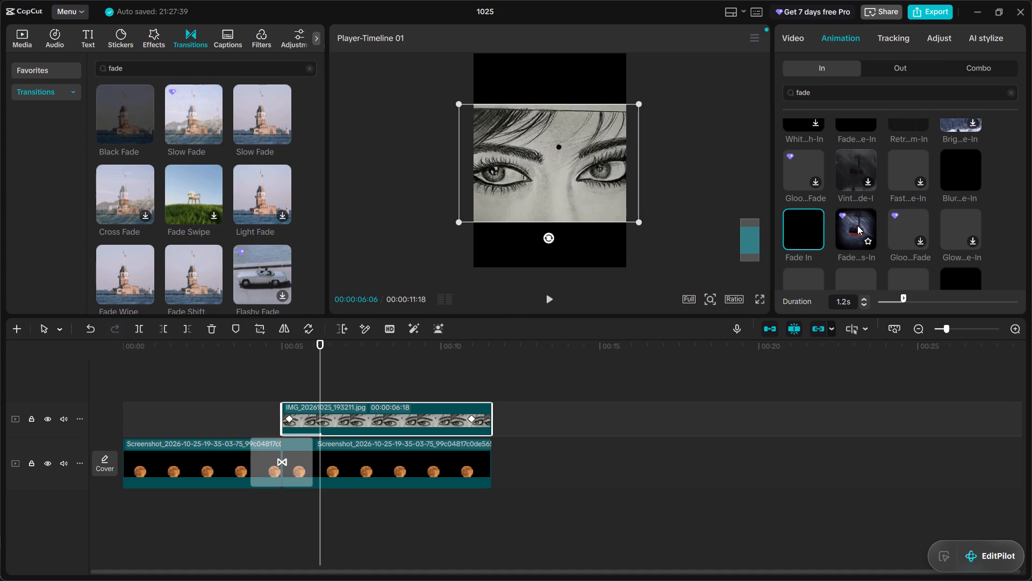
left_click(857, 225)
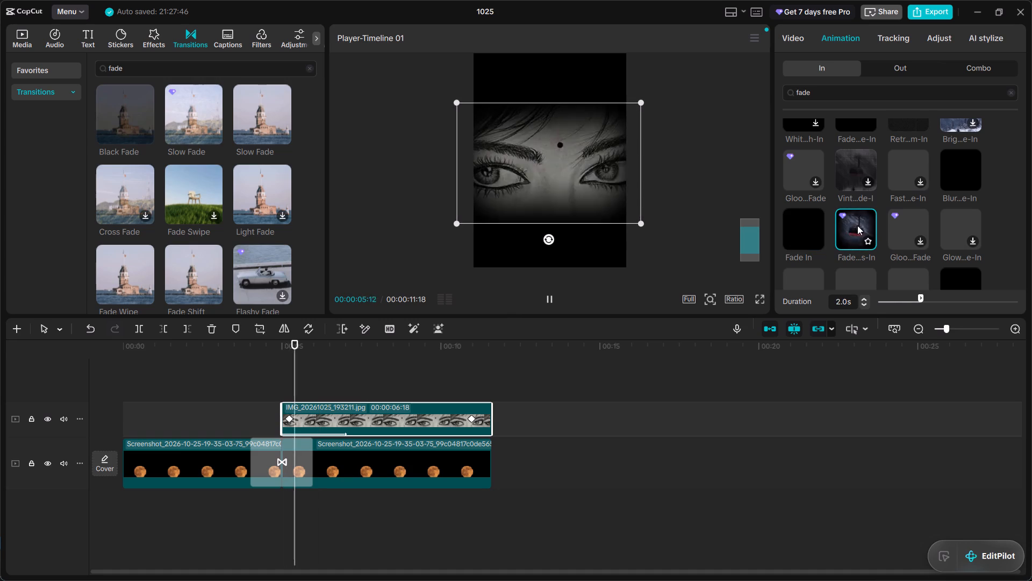
Apply the third Fade In entrance animation from the results to the eyes image clip and set its duration to 2.0s.
left_click(797, 229)
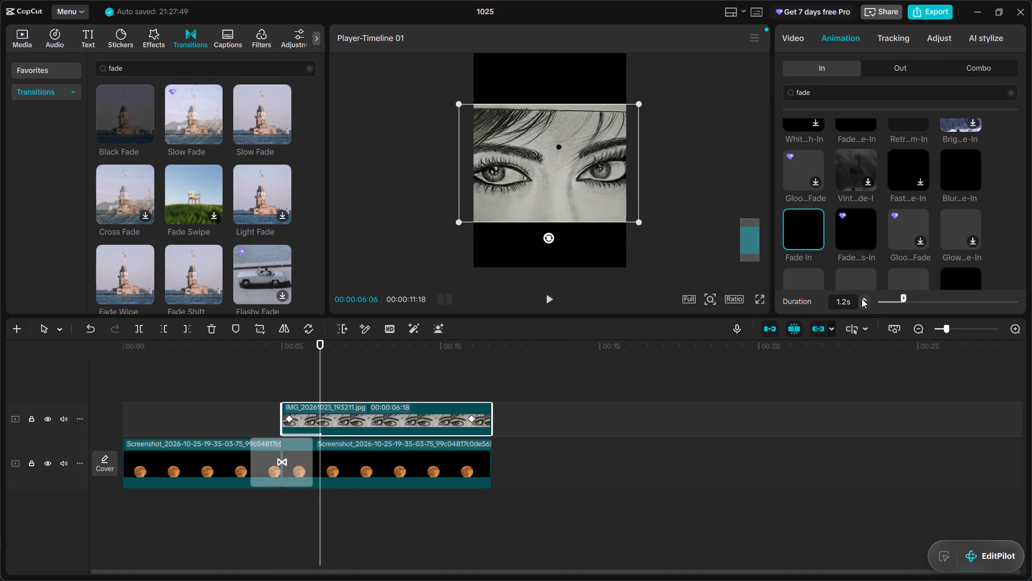
left_click_drag(904, 296, 917, 297)
left_click_drag(917, 297, 922, 300)
left_click_drag(922, 300, 921, 300)
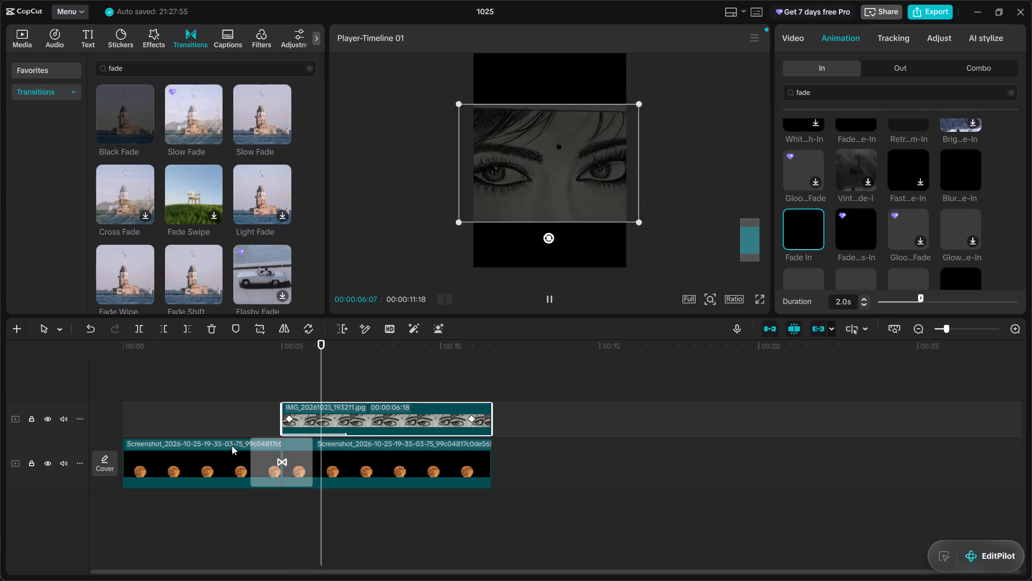
Search the exit animations for "fade" and apply the first Fade Out to the first moon clip.
left_click(213, 463)
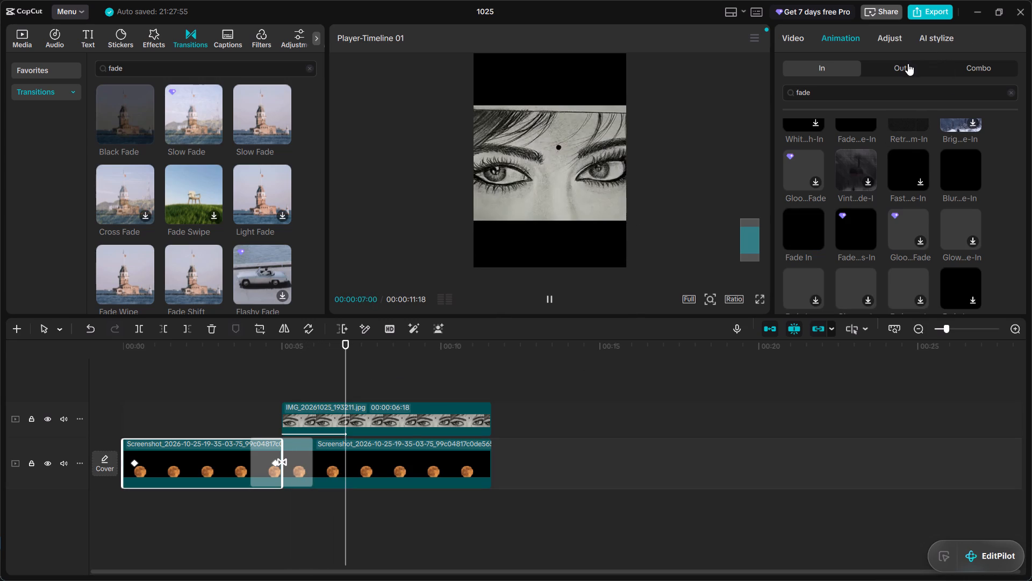
left_click(908, 63)
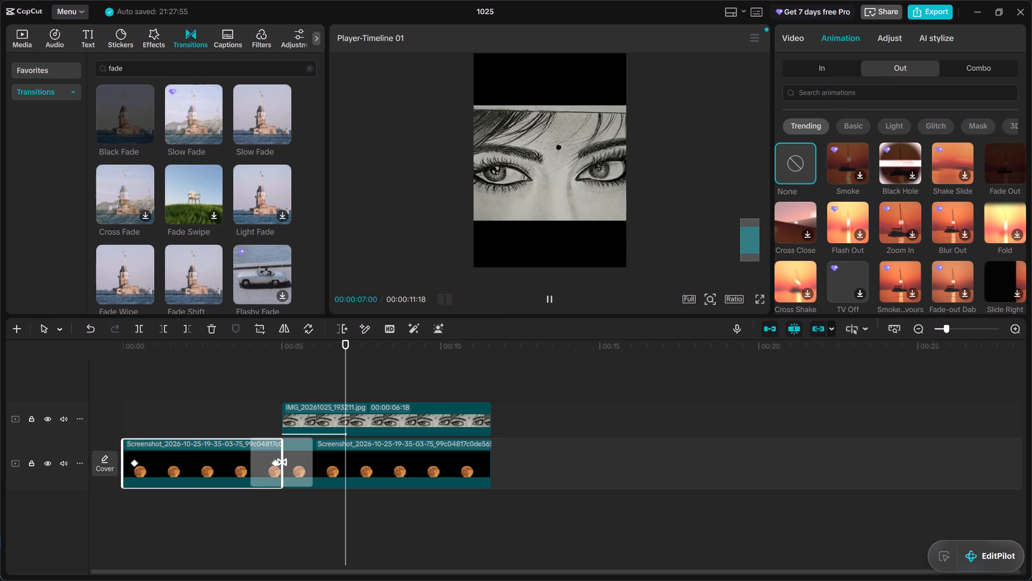
left_click(840, 95)
type("fade")
key("Return")
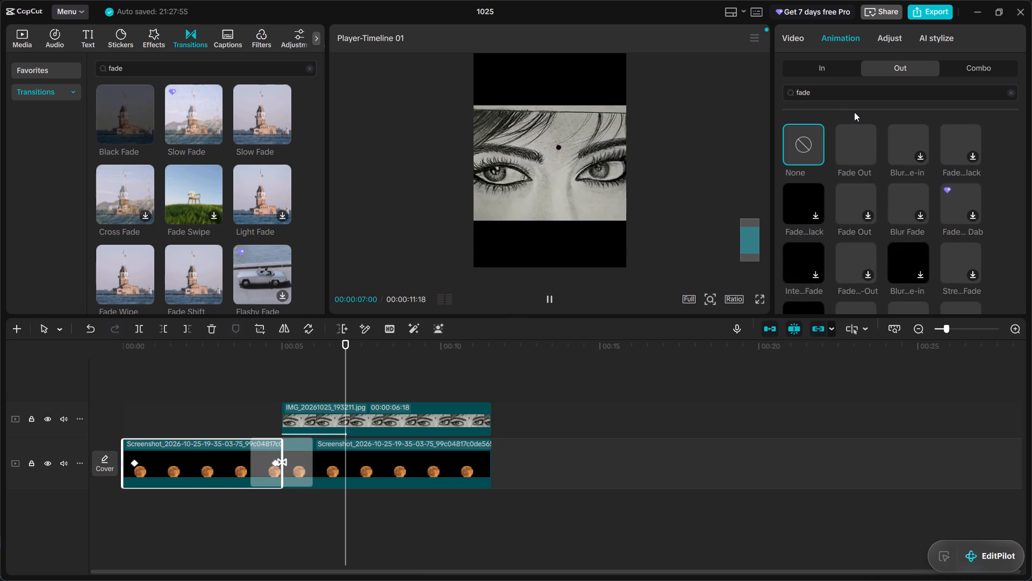
left_click(856, 145)
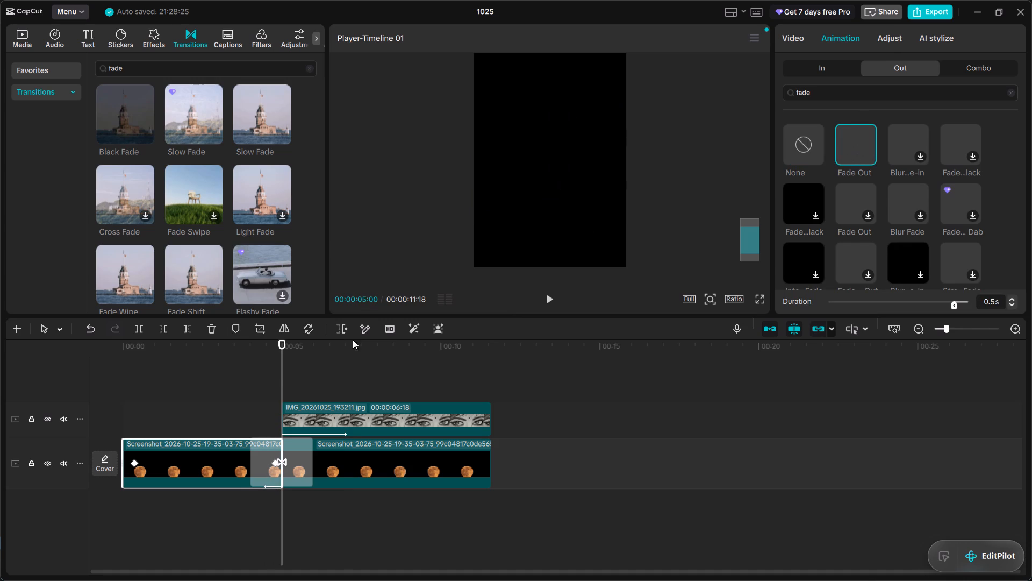
Preview the moon-to-eyes changeover with the Fade Out applied, playing from about 00:00:03:14 and again from the start.
left_click_drag(282, 368, 233, 372)
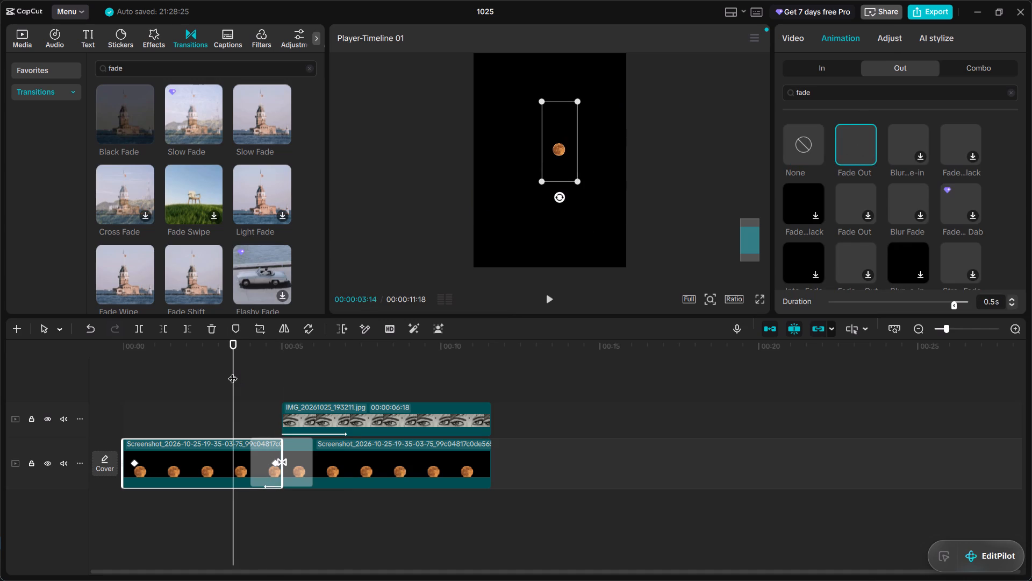
key("space")
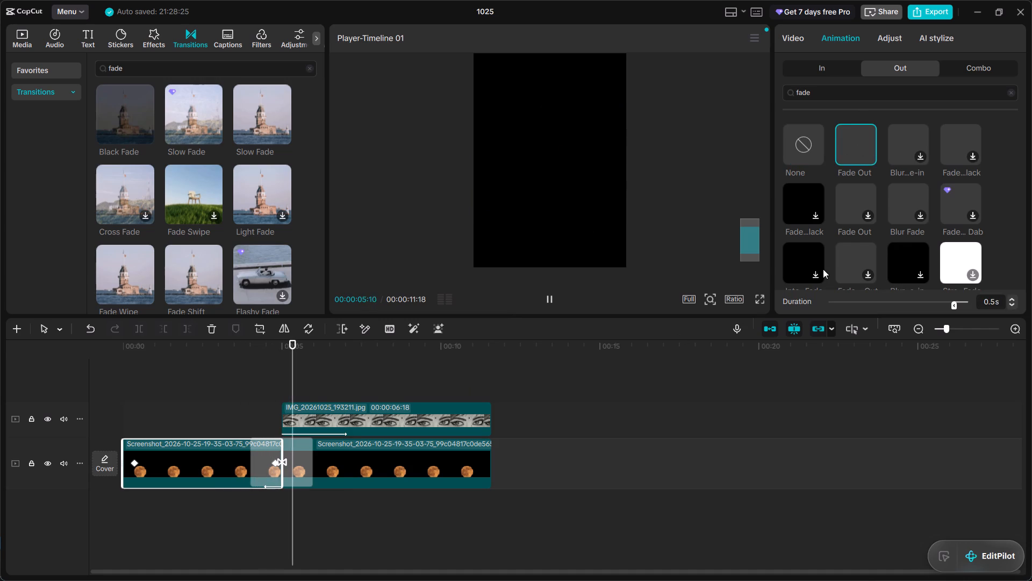
left_click(552, 302)
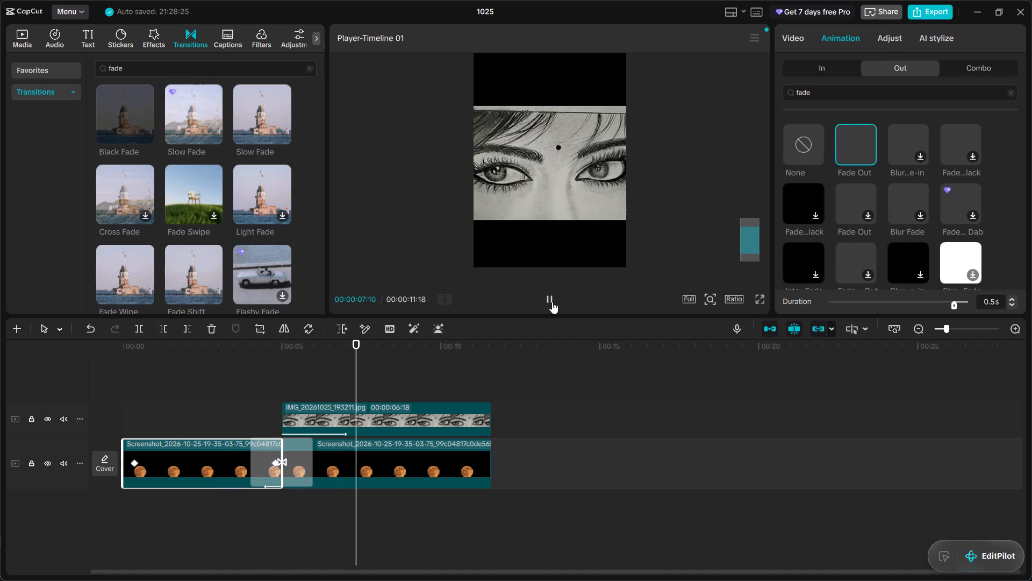
left_click_drag(358, 377, 81, 375)
key("space")
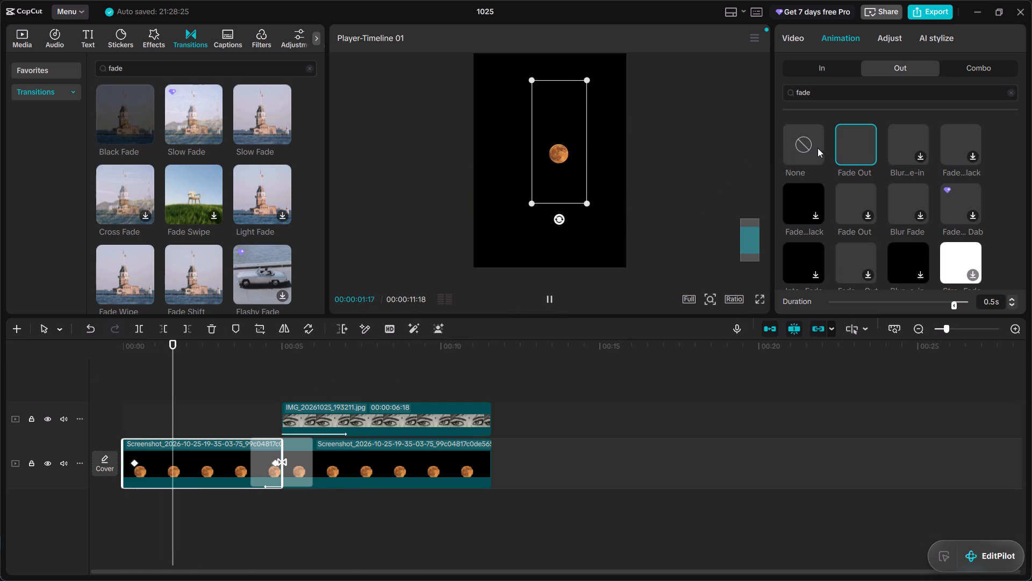
Remove the exit animation from the first moon clip by setting it to None, and preview the changeover.
left_click(819, 148)
key("space")
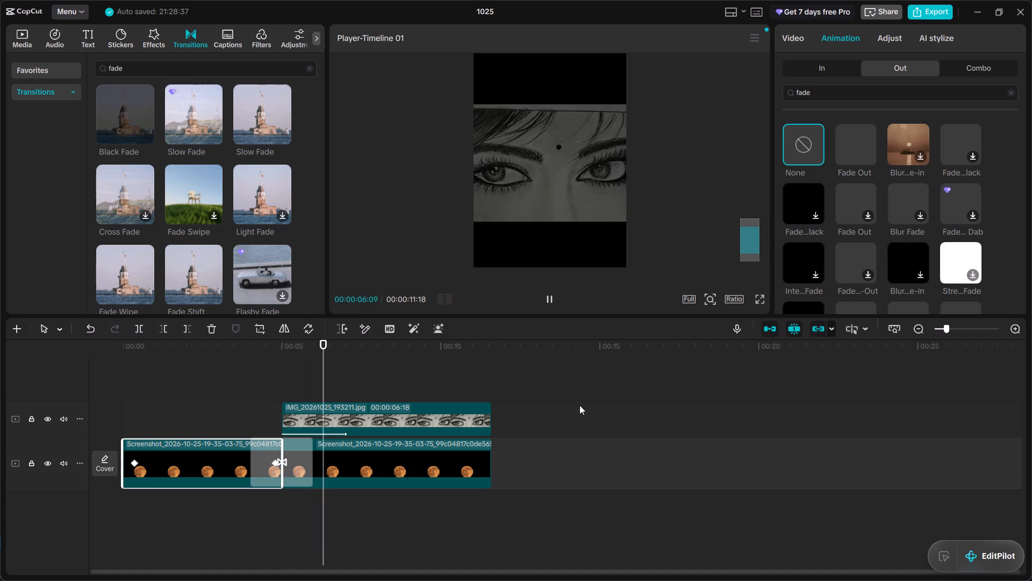
left_click(544, 296)
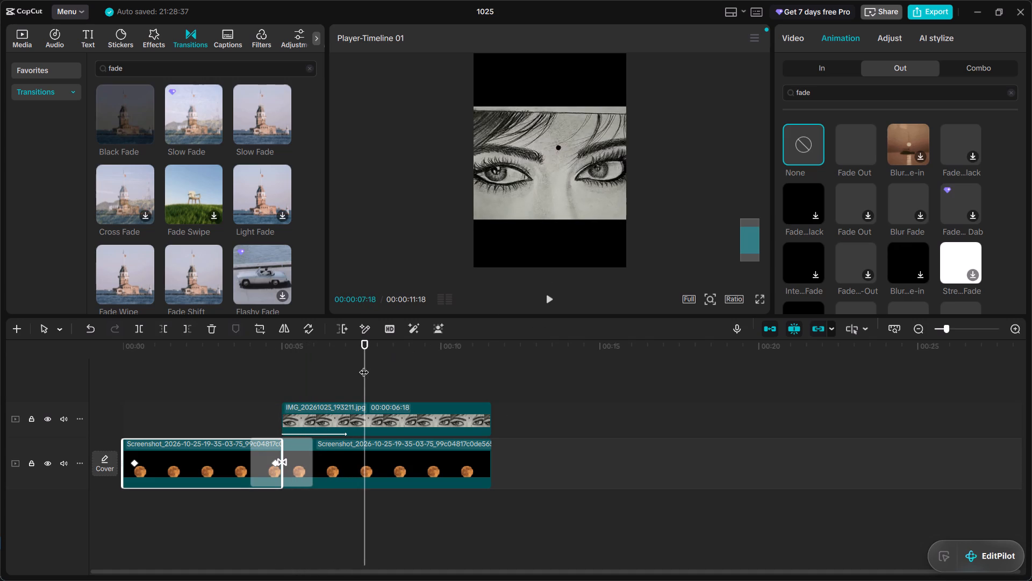
Set the Black Fade transition between the two moon clips to 0.5s and preview the changeover.
left_click_drag(364, 373, 260, 383)
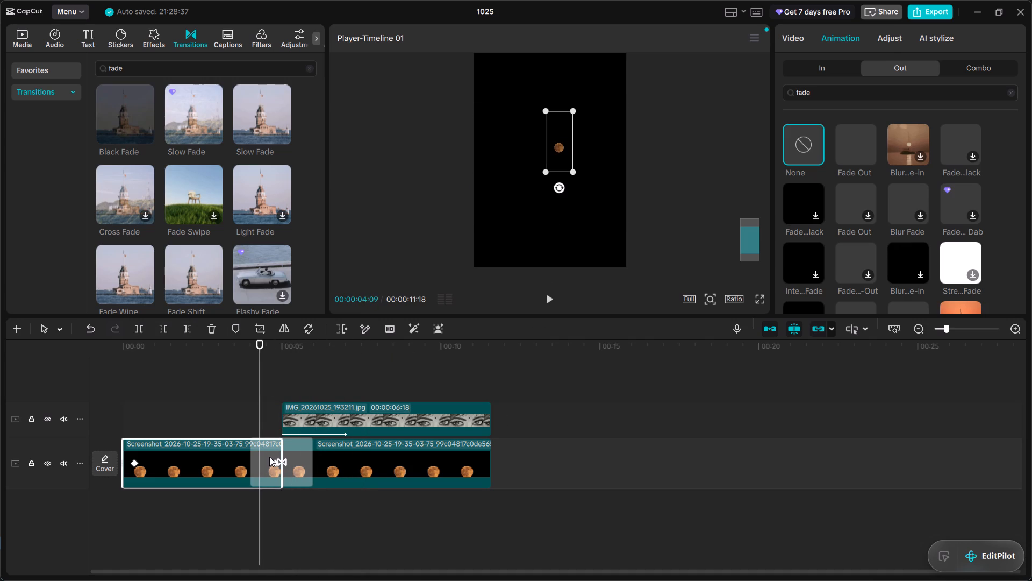
left_click(269, 458)
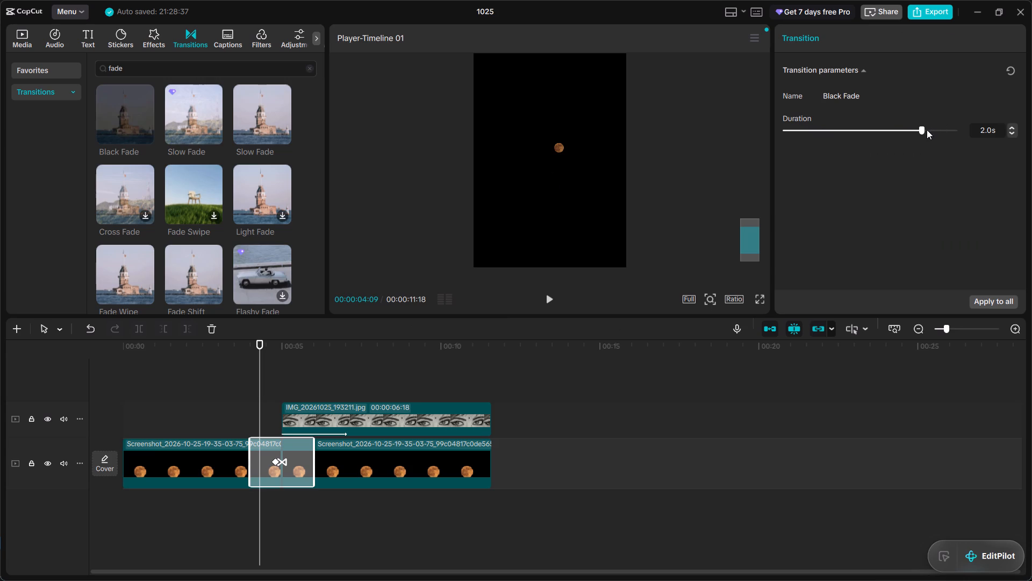
left_click_drag(922, 130, 823, 133)
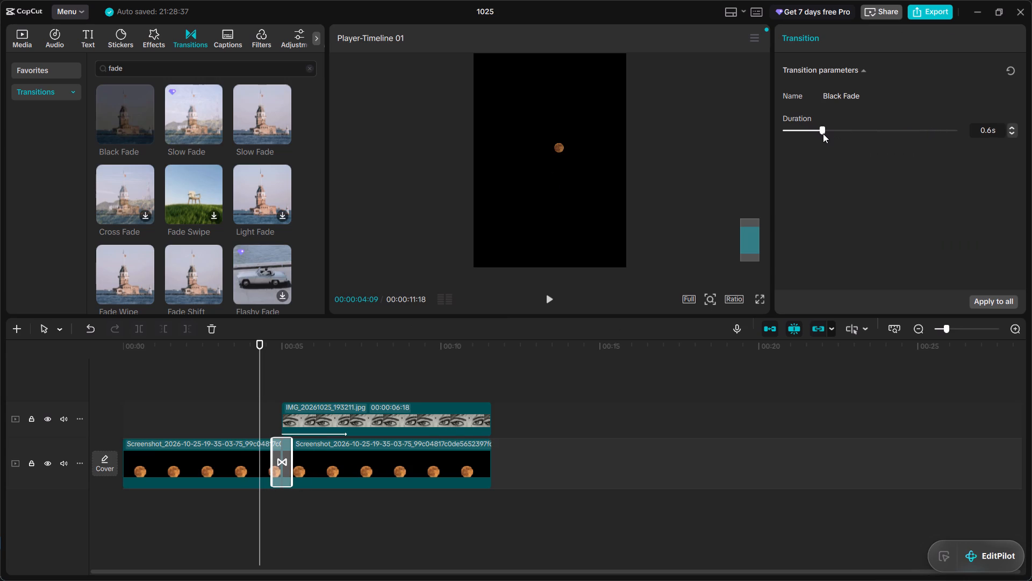
left_click_drag(823, 133, 813, 129)
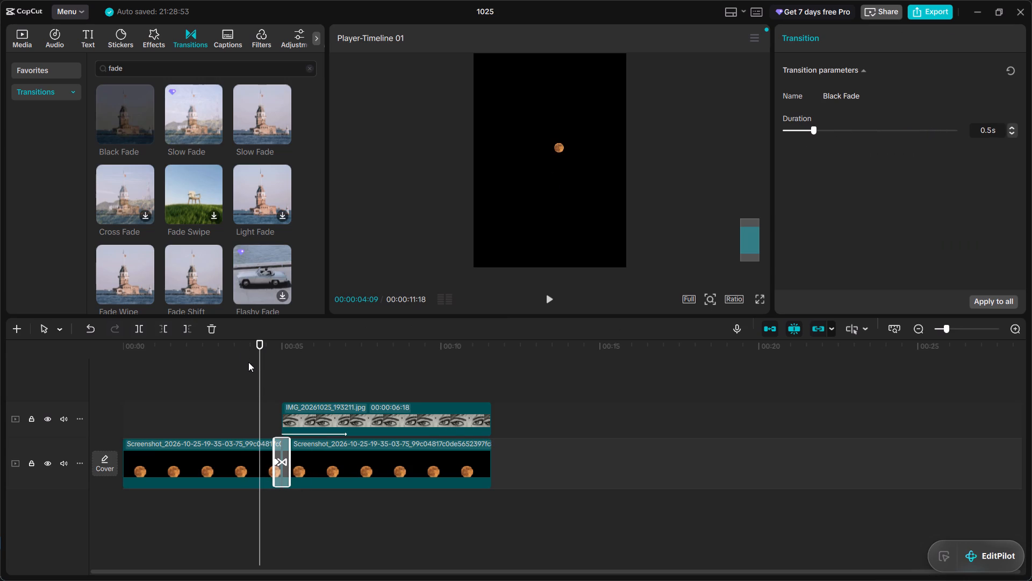
left_click_drag(262, 370, 214, 370)
key("space")
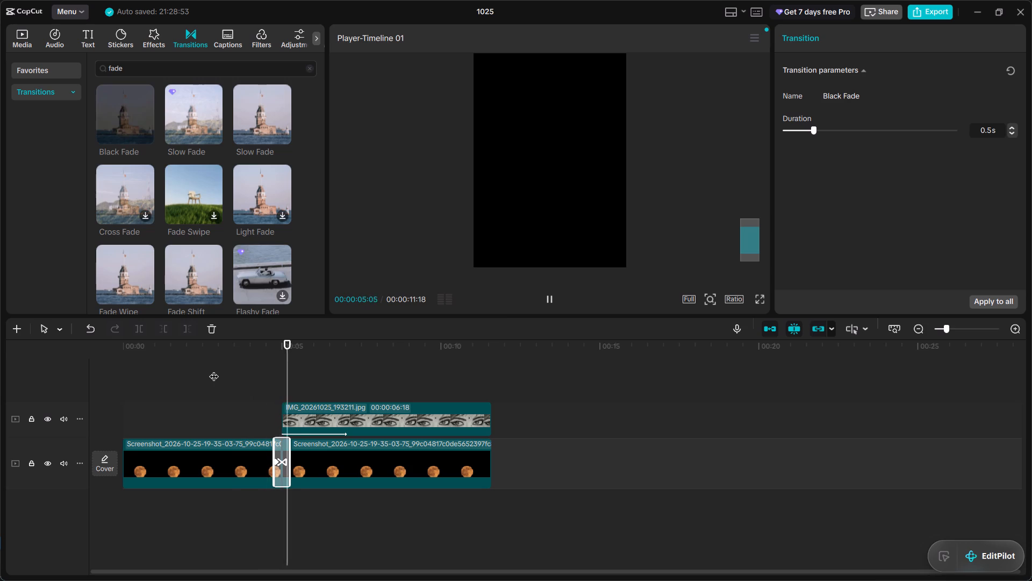
key("space")
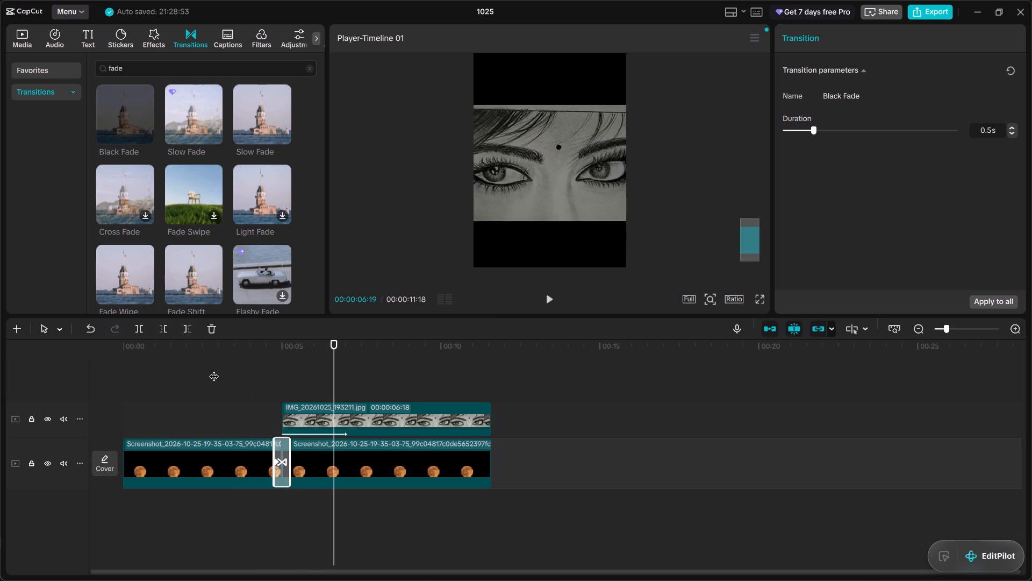
Search the eyes image clip's entrance animations for "fade" and replay its applied third Fade In.
left_click(317, 418)
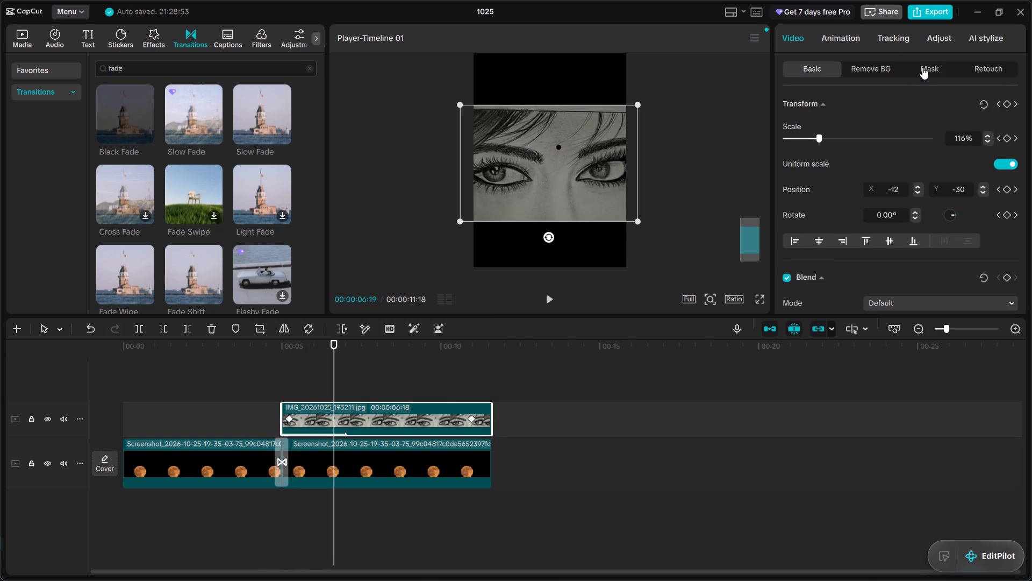
left_click(842, 37)
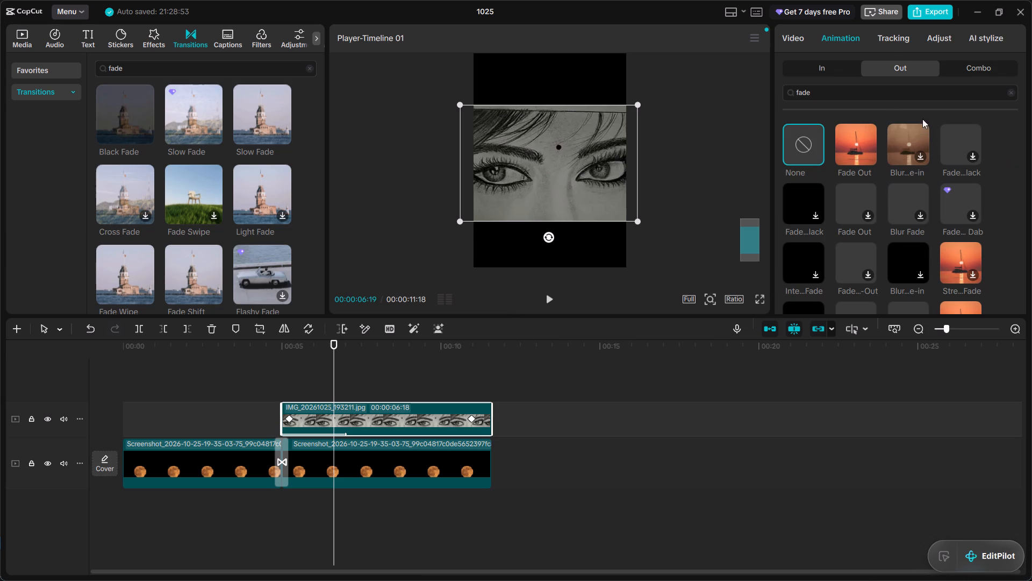
left_click(818, 64)
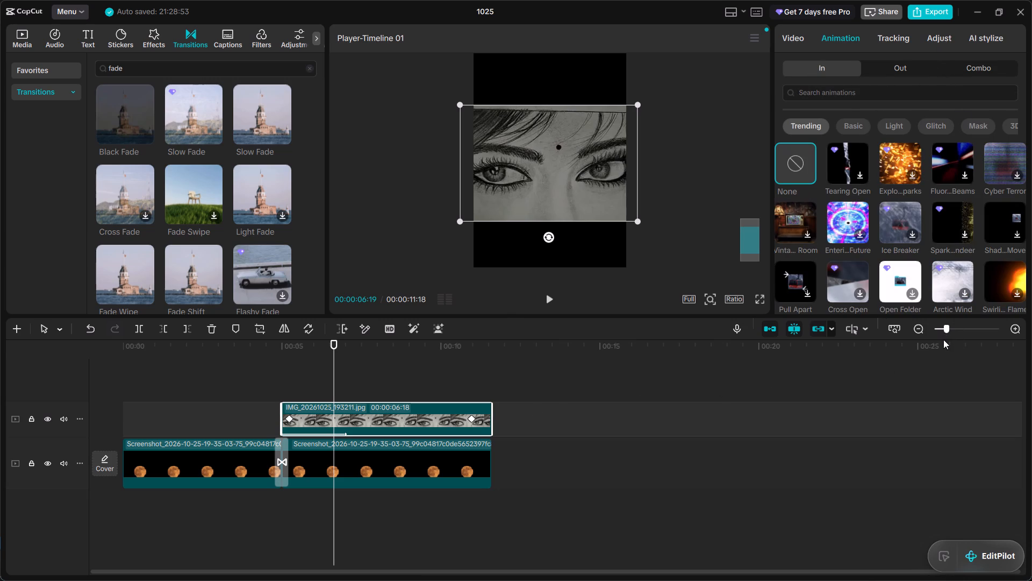
left_click(374, 420)
left_click(903, 70)
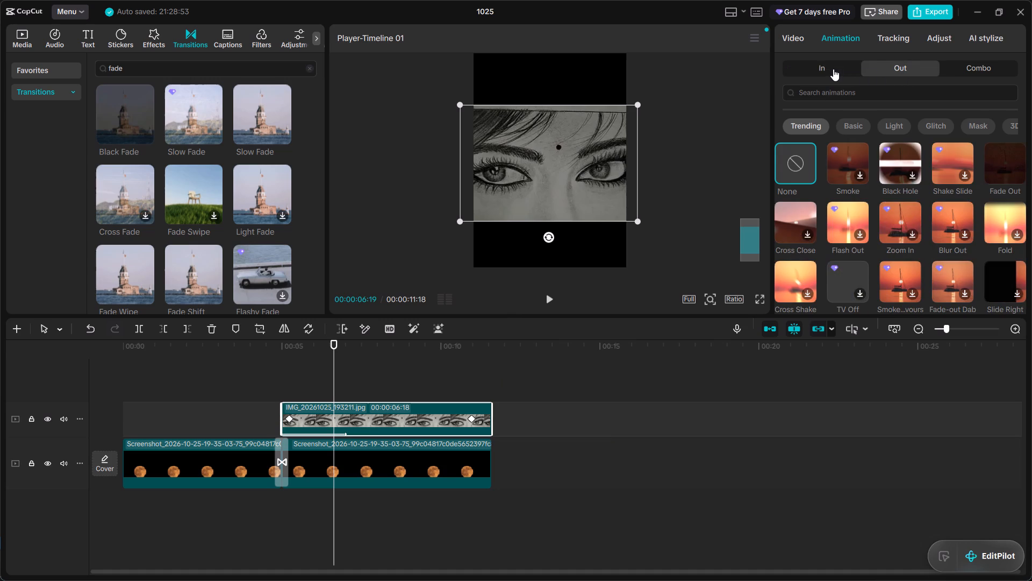
left_click(833, 69)
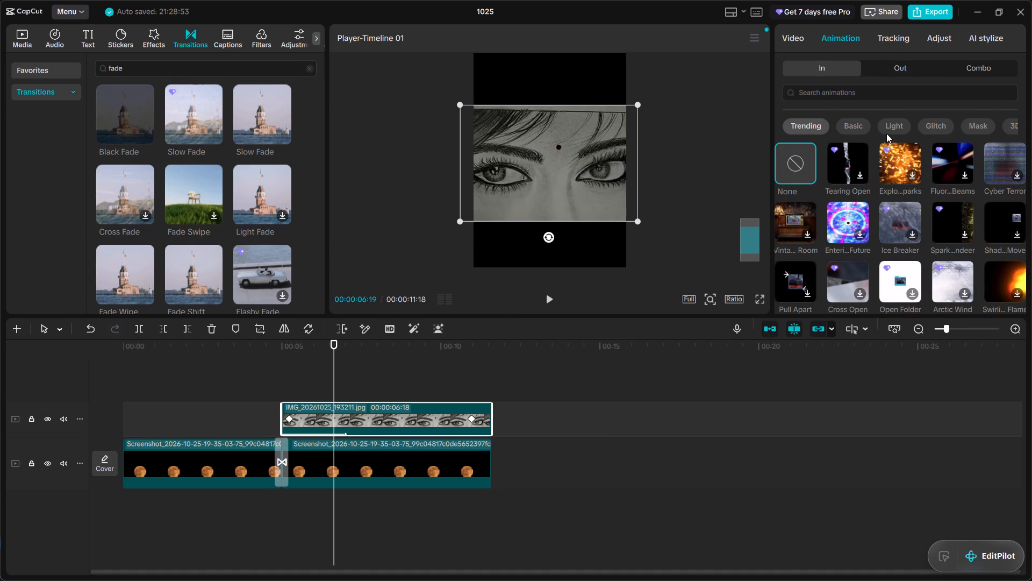
scroll(895, 204, "down", 1)
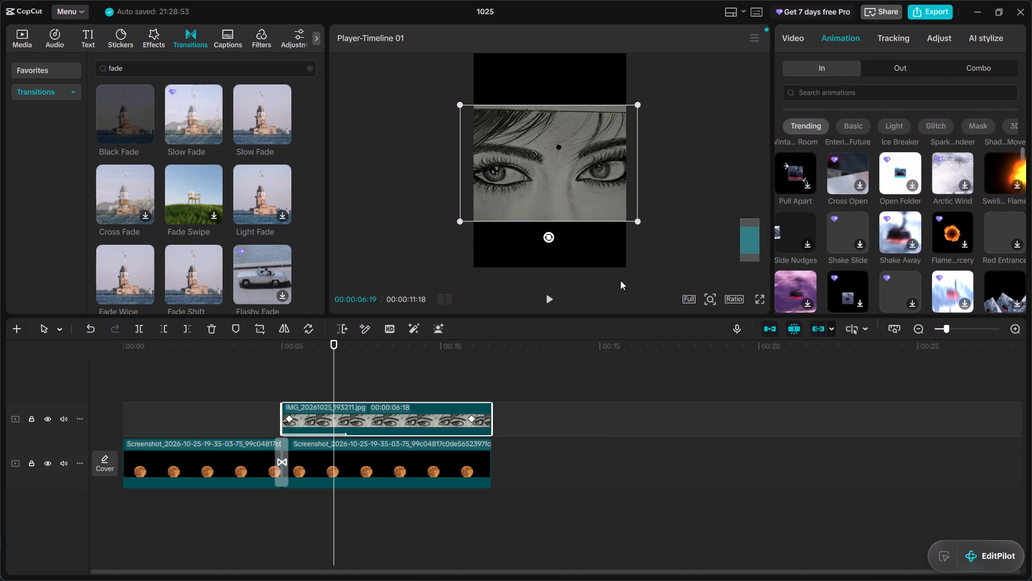
left_click(397, 421)
left_click(324, 436)
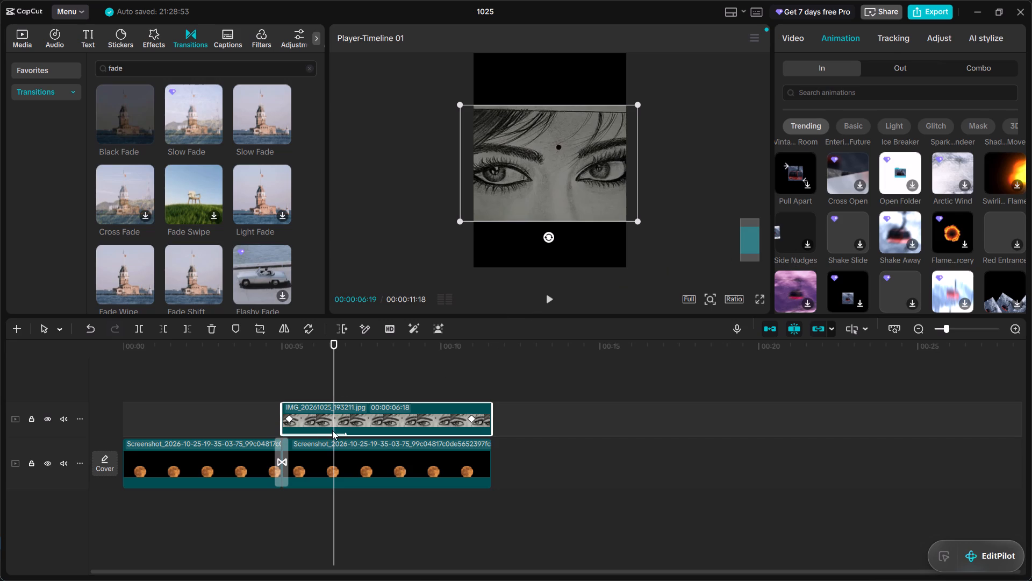
left_click(332, 430)
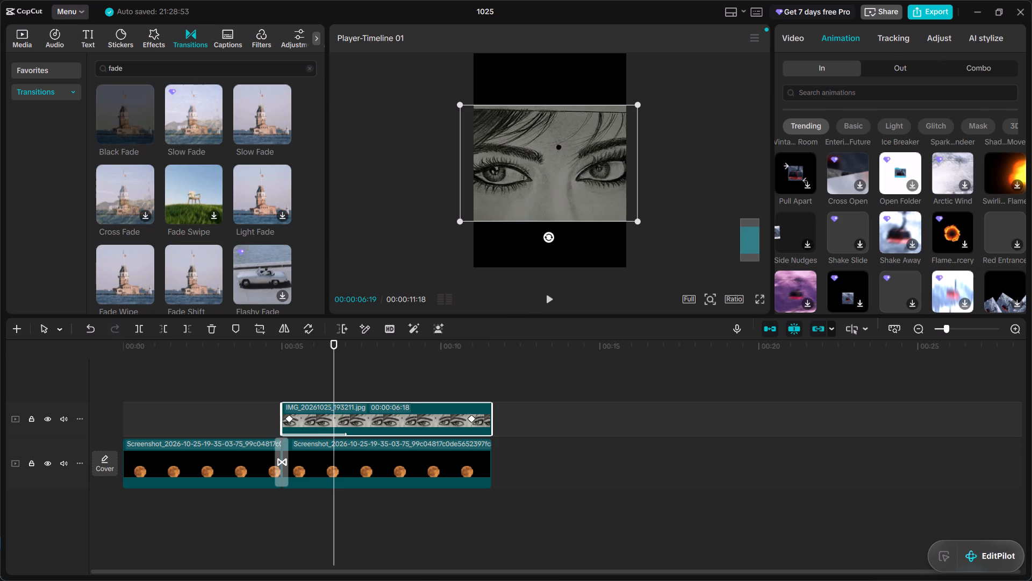
left_click(857, 90)
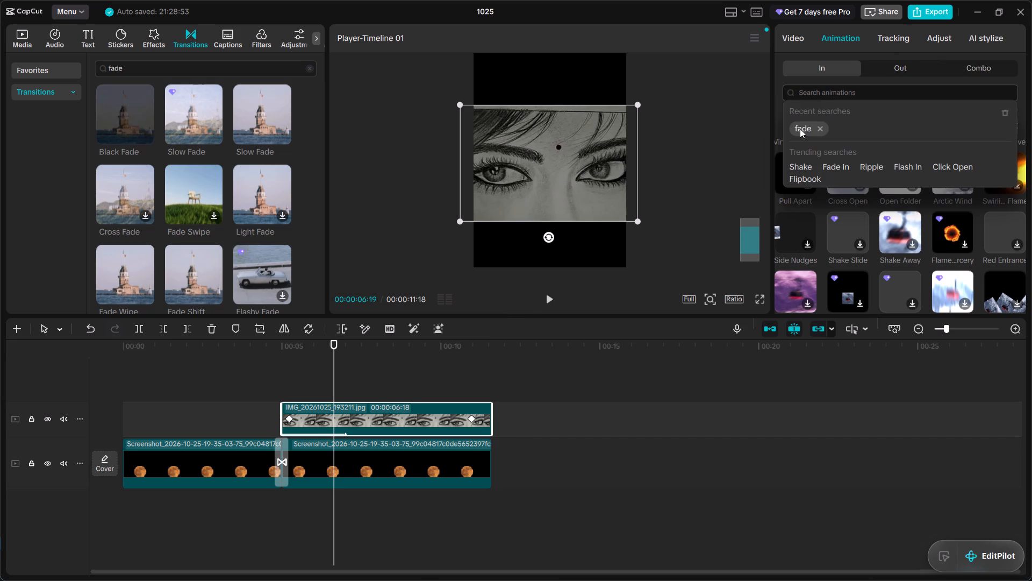
left_click(800, 129)
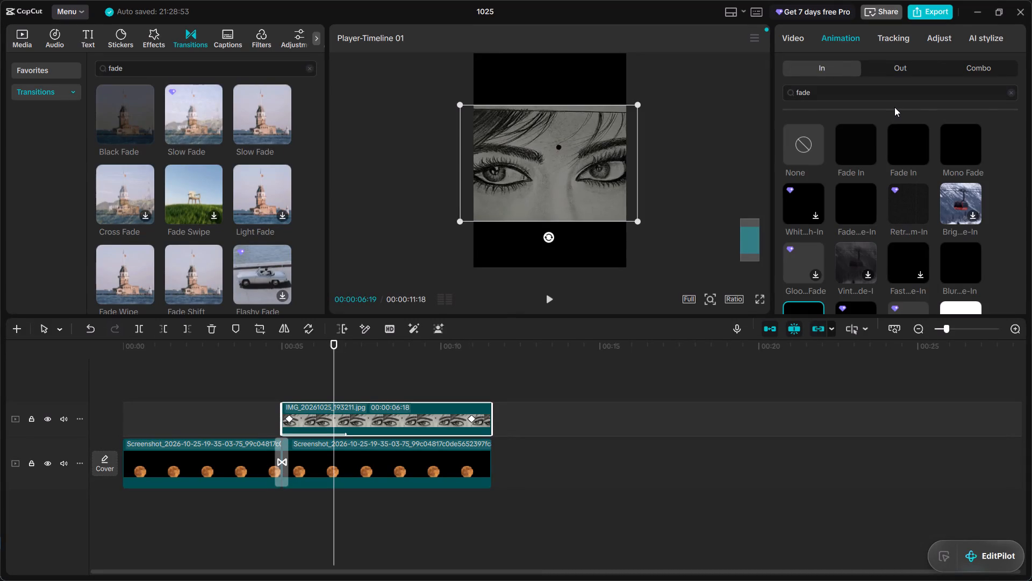
scroll(912, 174, "down", 1)
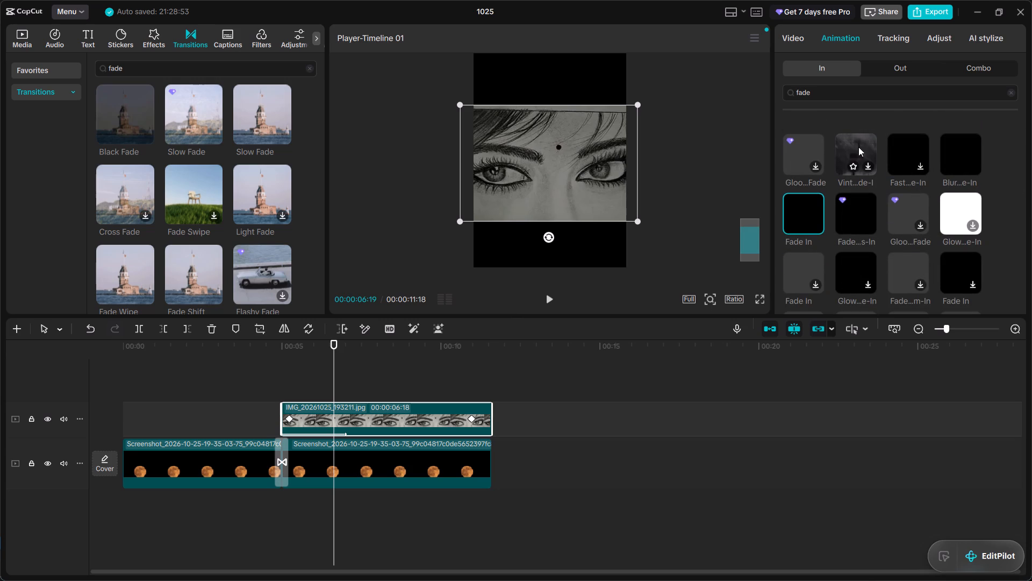
left_click(802, 207)
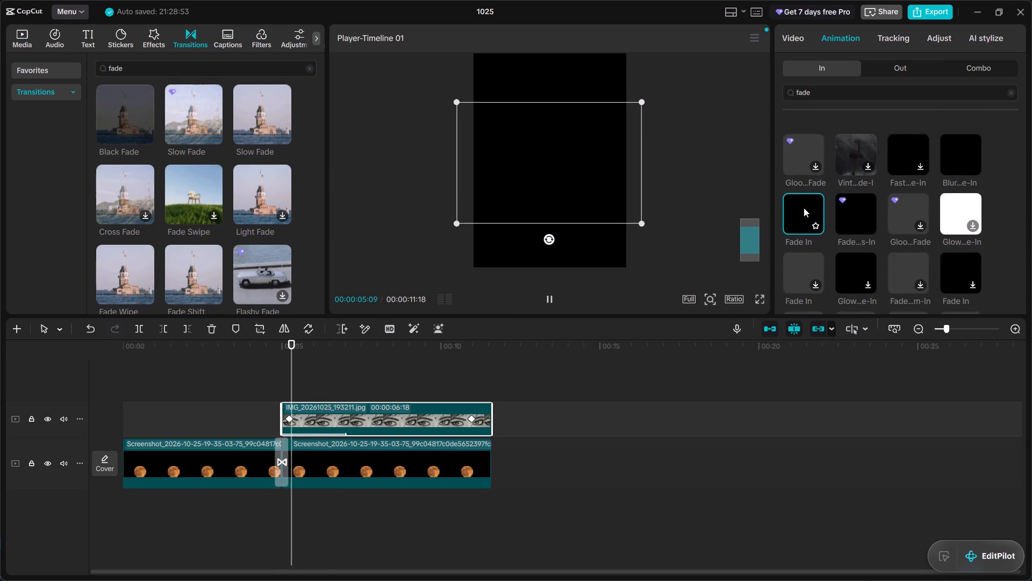
left_click(947, 329)
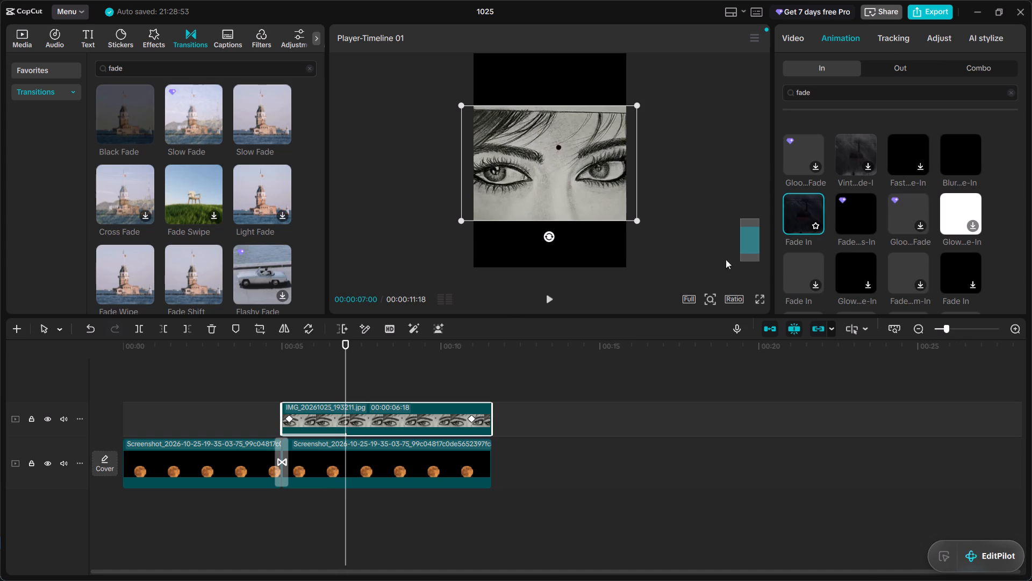
left_click(331, 451)
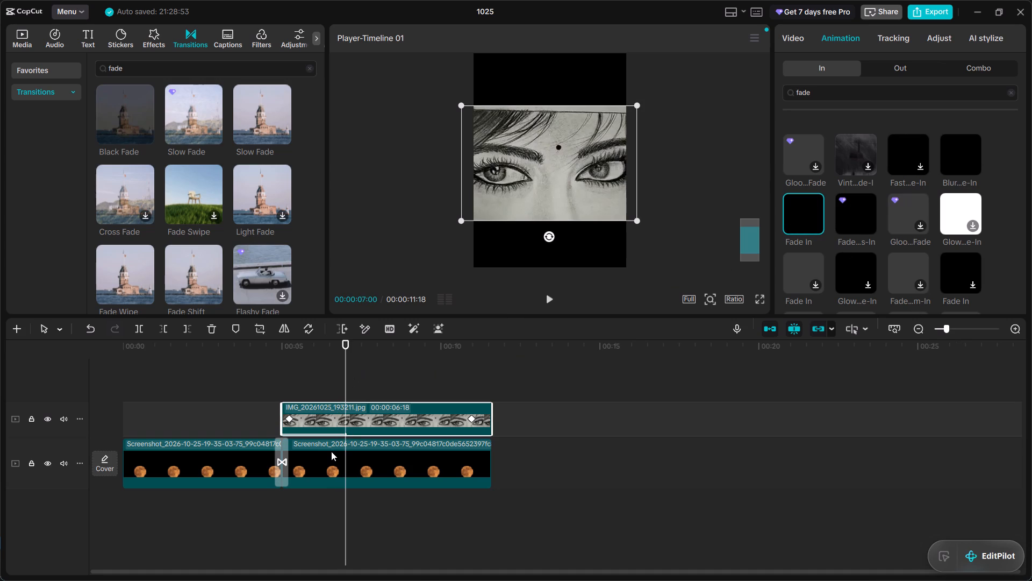
left_click(325, 415)
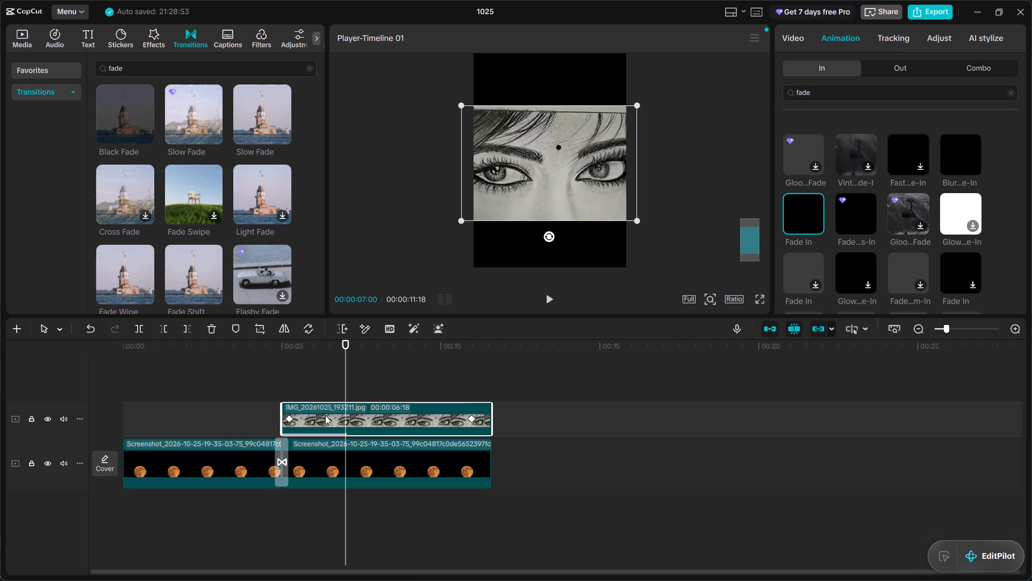
Scrub back and forth across the changeover to examine how the moon disappears and the eyes image fades in.
left_click_drag(342, 378, 338, 378)
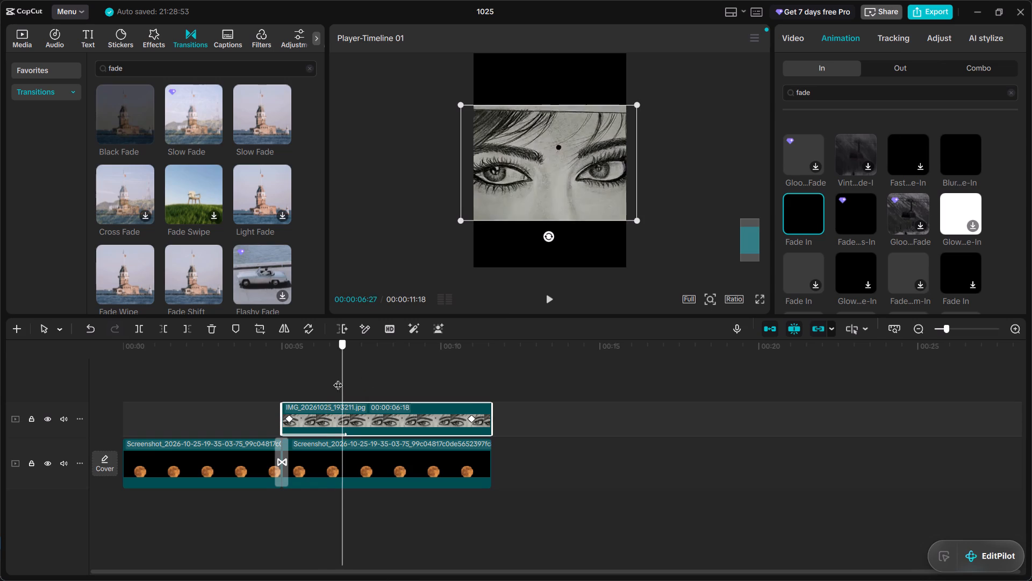
left_click_drag(338, 378, 305, 379)
left_click(313, 429)
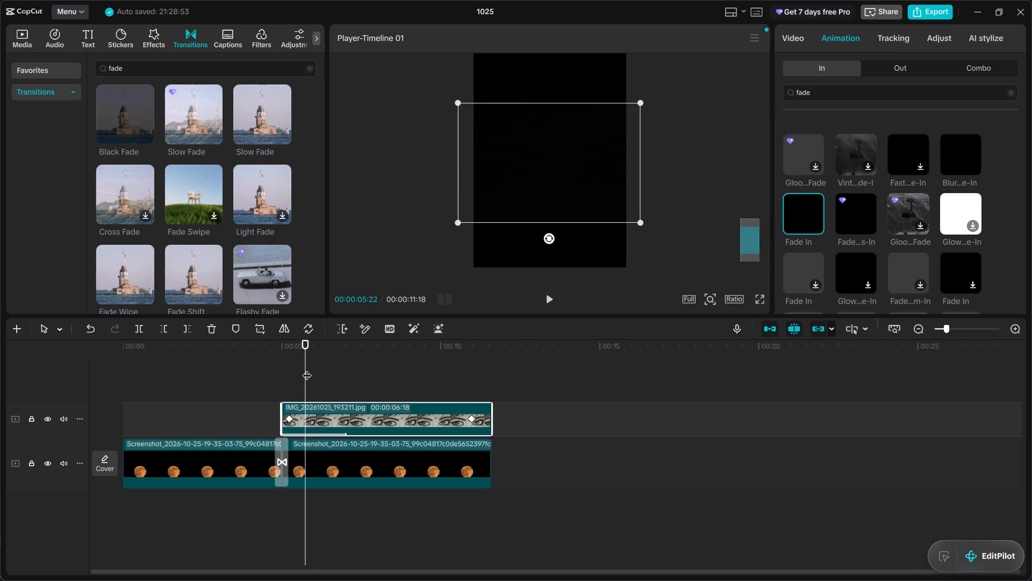
left_click_drag(307, 369, 231, 375)
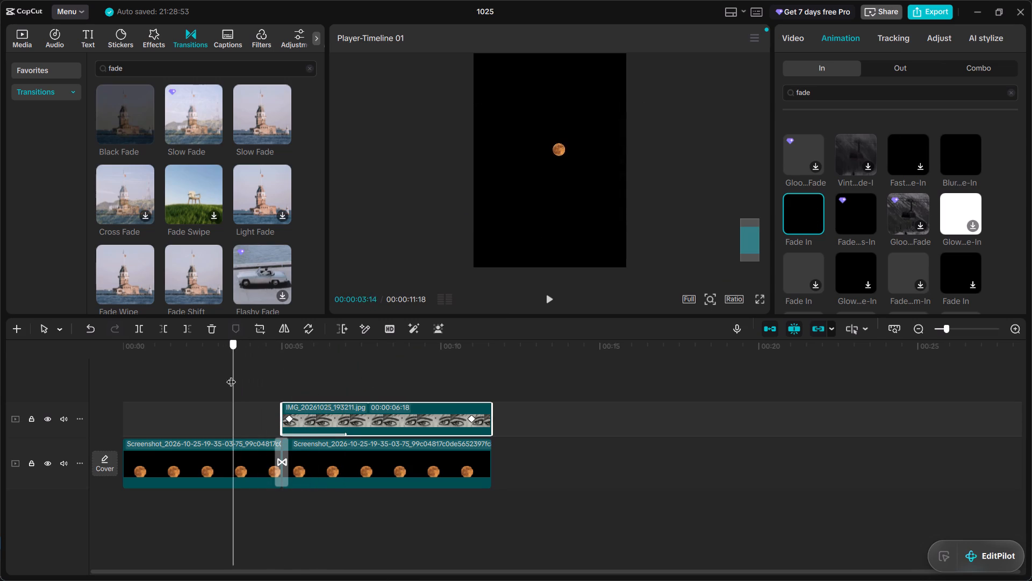
left_click_drag(231, 375, 303, 386)
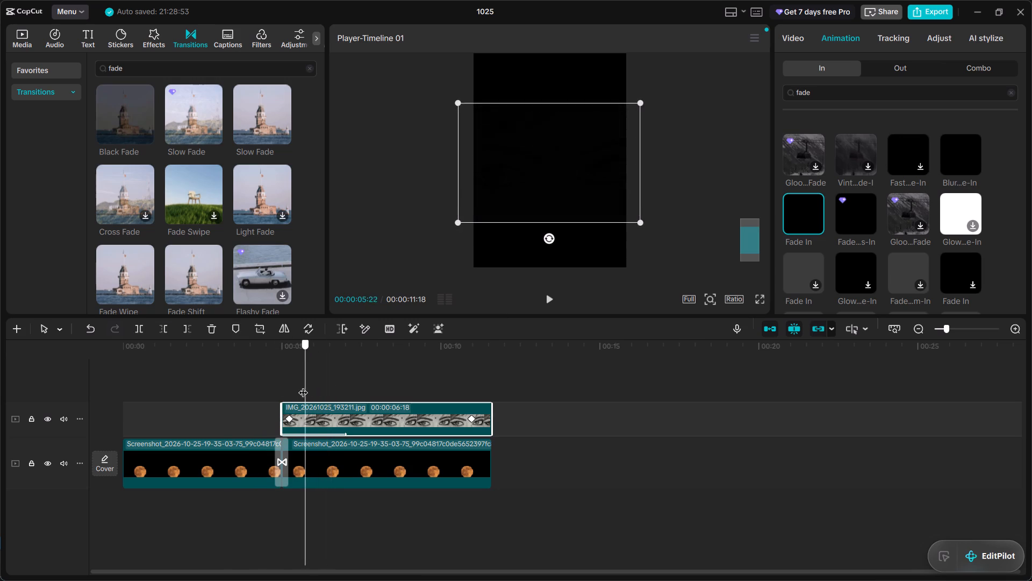
left_click_drag(303, 386, 275, 389)
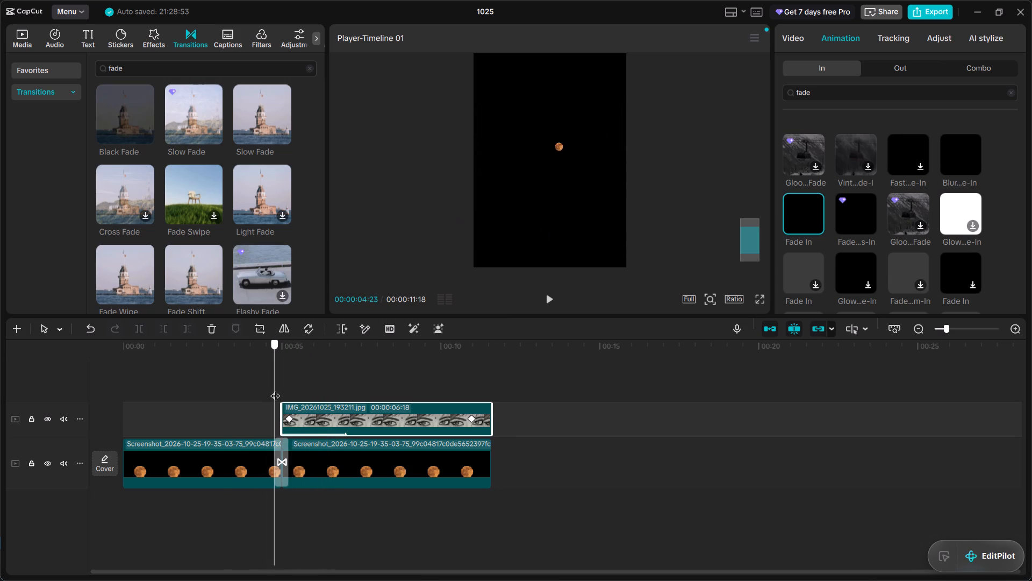
left_click_drag(275, 389, 257, 398)
Lengthen the Black Fade transition between the two moon clips to 0.9s.
left_click(282, 456)
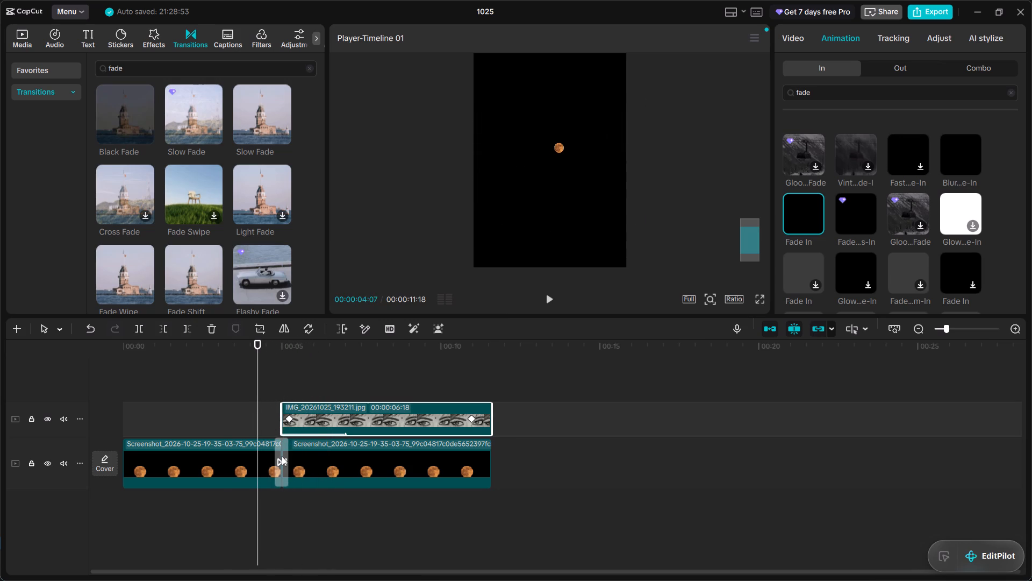
left_click_drag(274, 457, 268, 457)
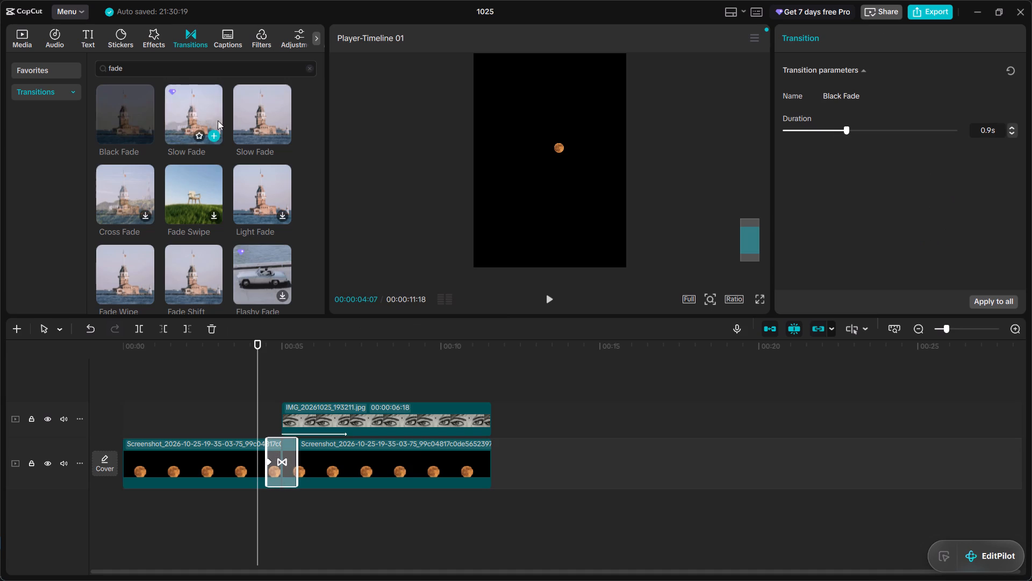
Clear the transition search, then download and preview the Section Fade transition from the Trending category.
left_click(308, 67)
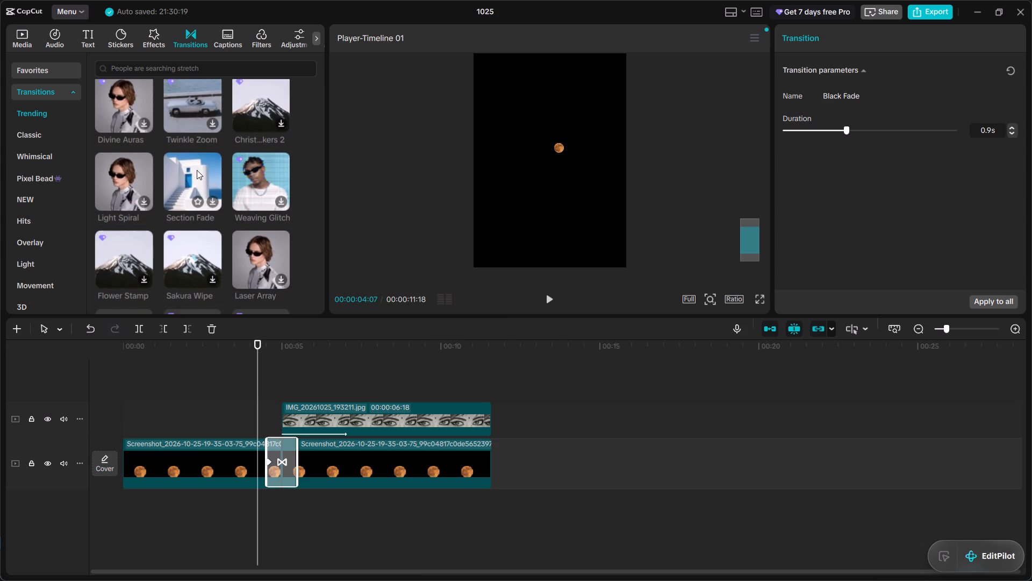
left_click(216, 204)
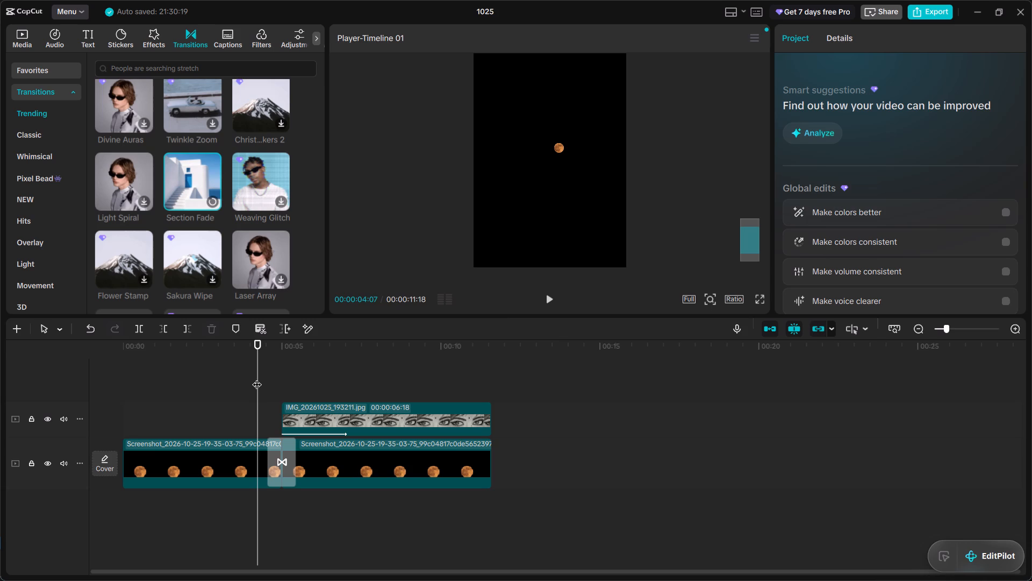
scroll(206, 227, "down", 1)
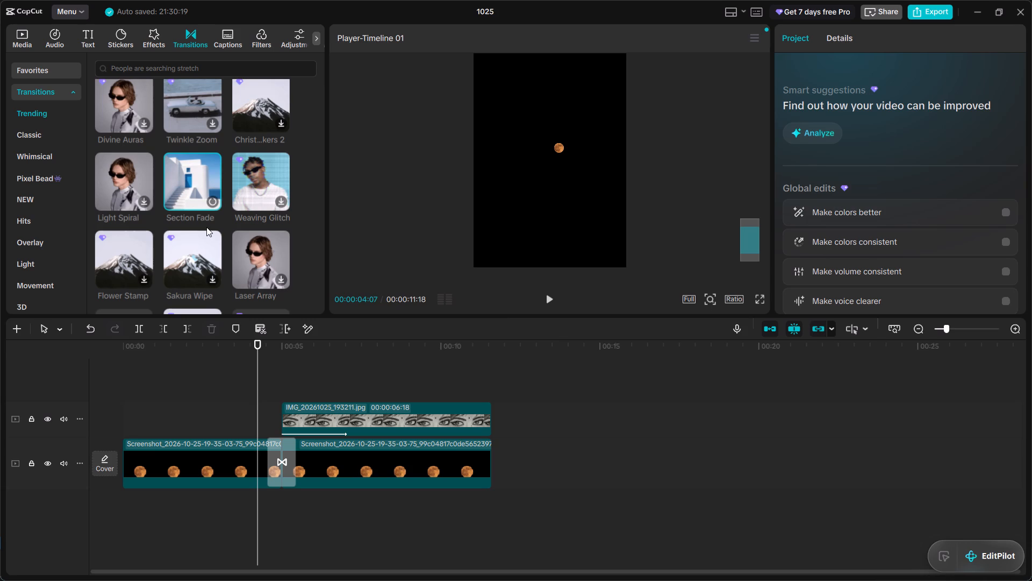
scroll(206, 227, "down", 1)
scroll(192, 217, "up", 5)
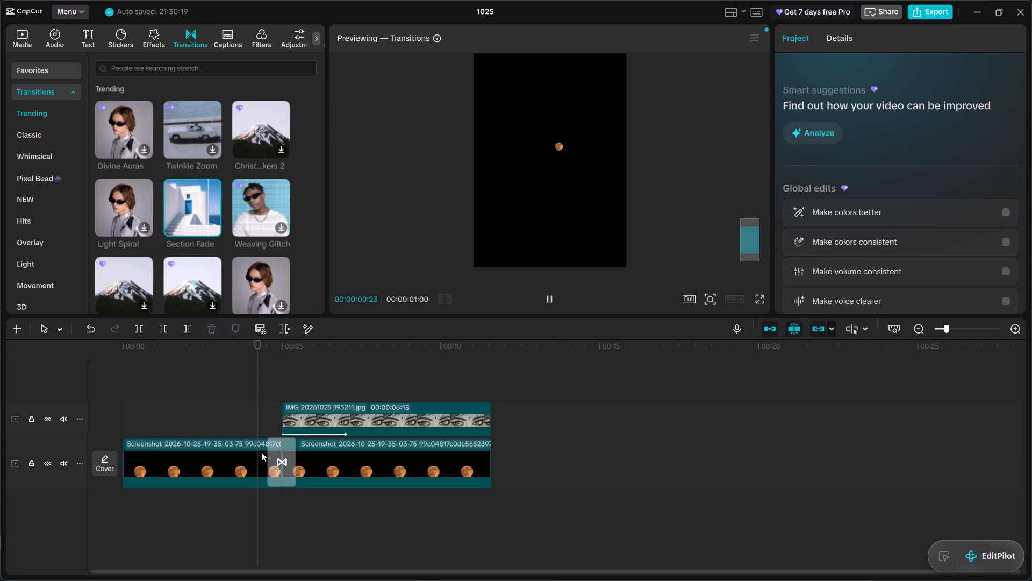
Scrub back and forth through the first moon clip to examine the shrinking moon before the changeover.
left_click(255, 375)
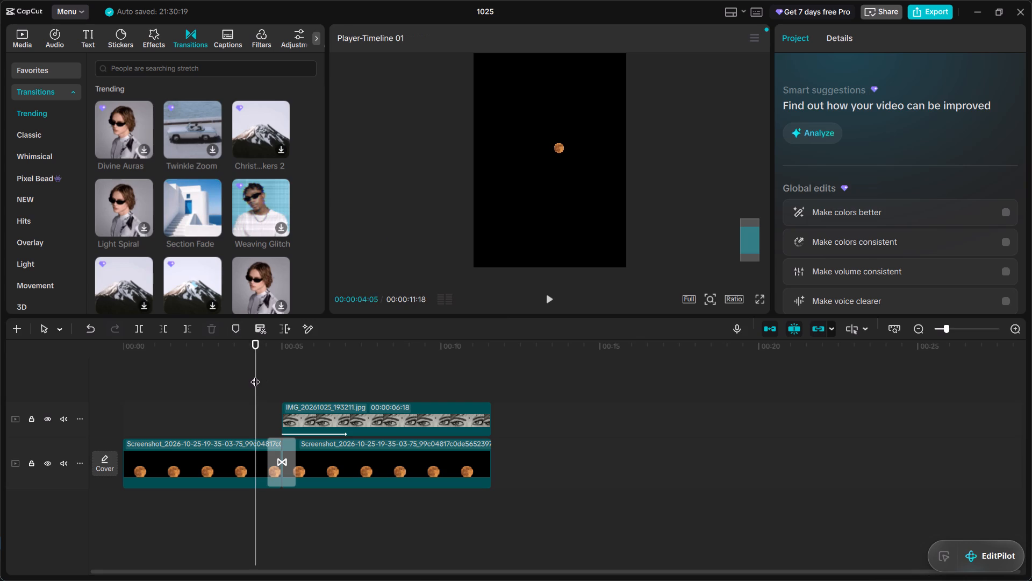
left_click_drag(255, 375, 240, 385)
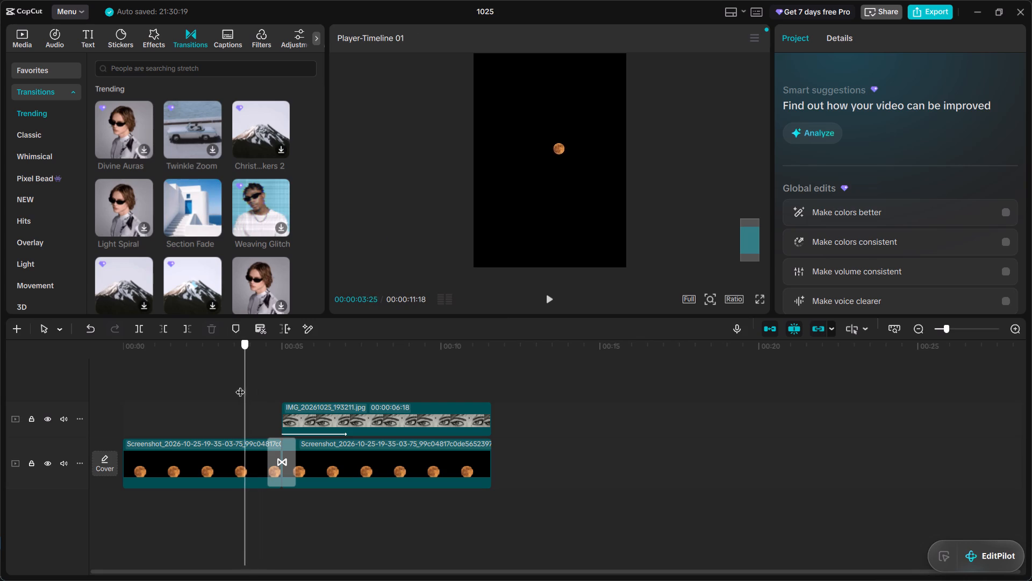
left_click_drag(240, 385, 141, 387)
left_click_drag(141, 387, 139, 387)
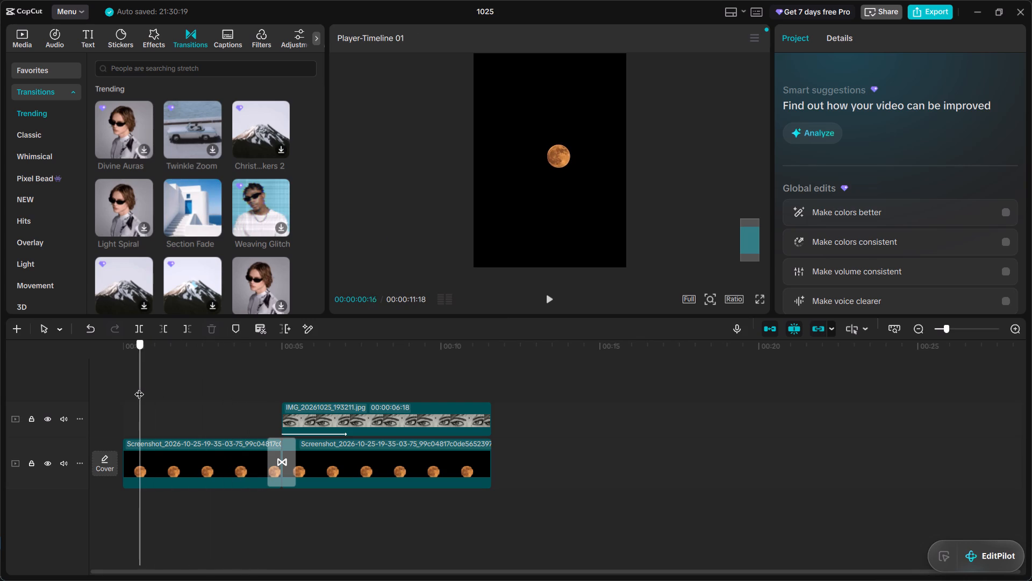
left_click_drag(139, 387, 266, 398)
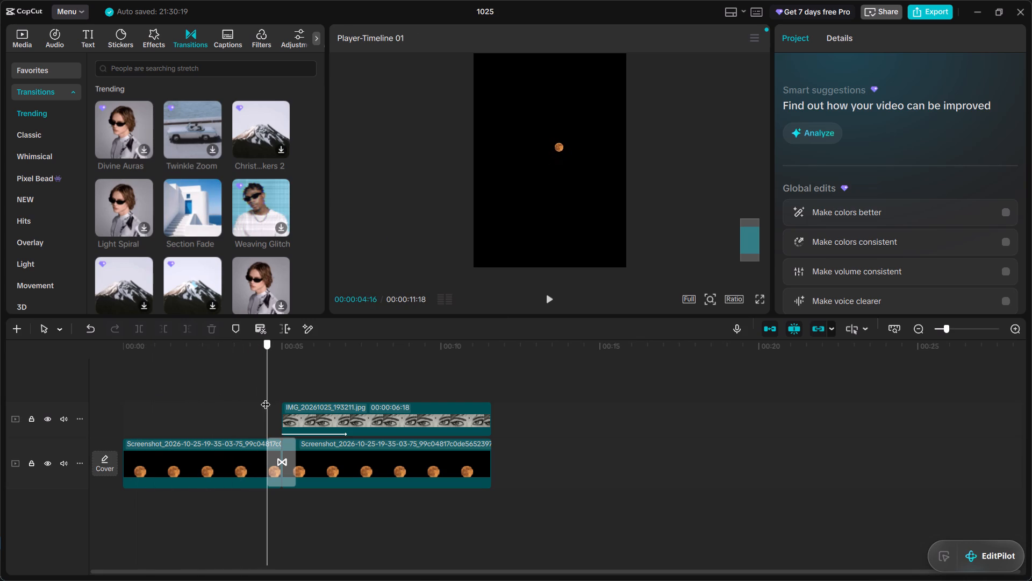
left_click_drag(266, 398, 239, 400)
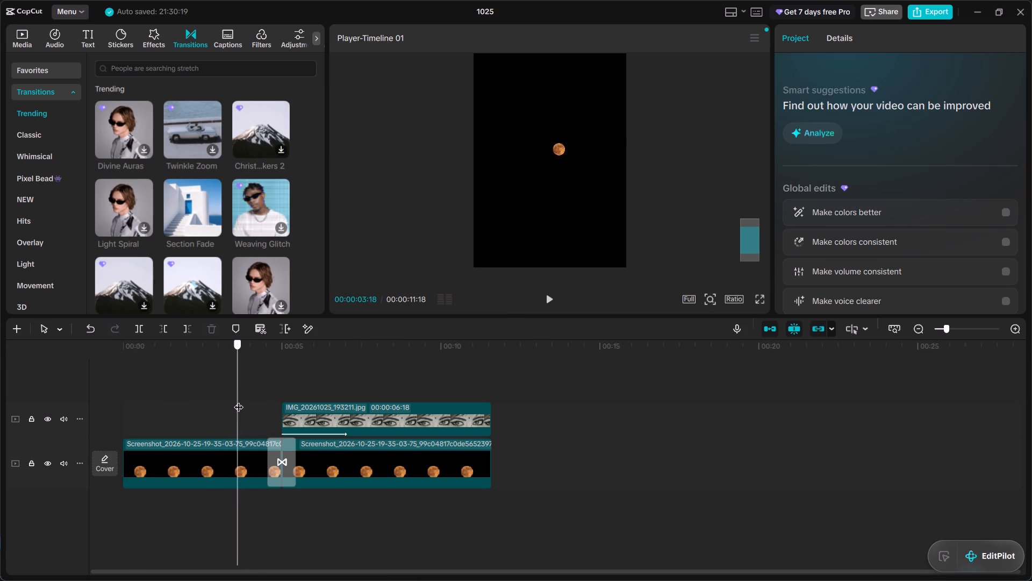
left_click_drag(239, 400, 252, 402)
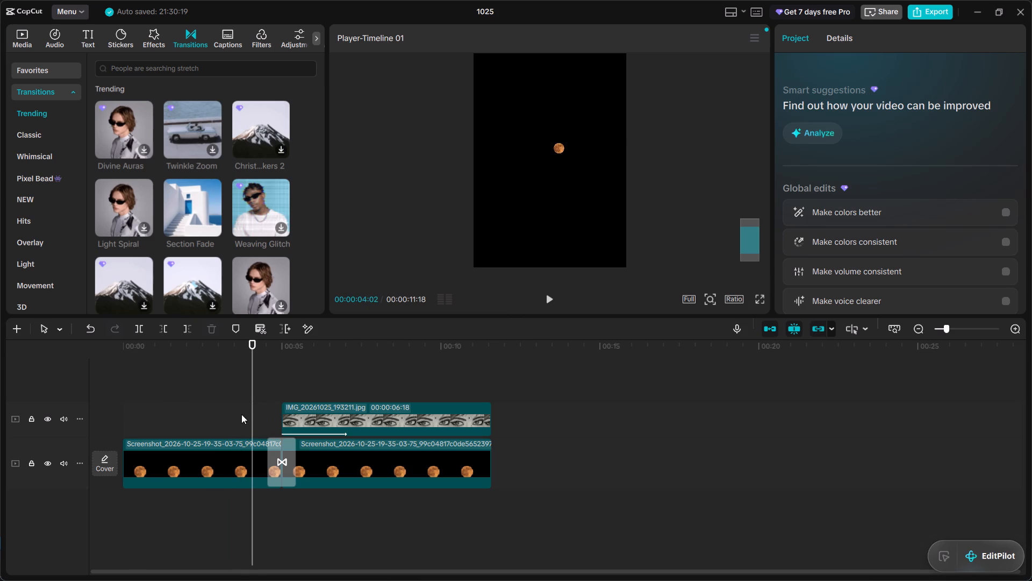
Add an opacity keyframe at 100% to the first moon clip at 00:00:04:01.
left_click(253, 454)
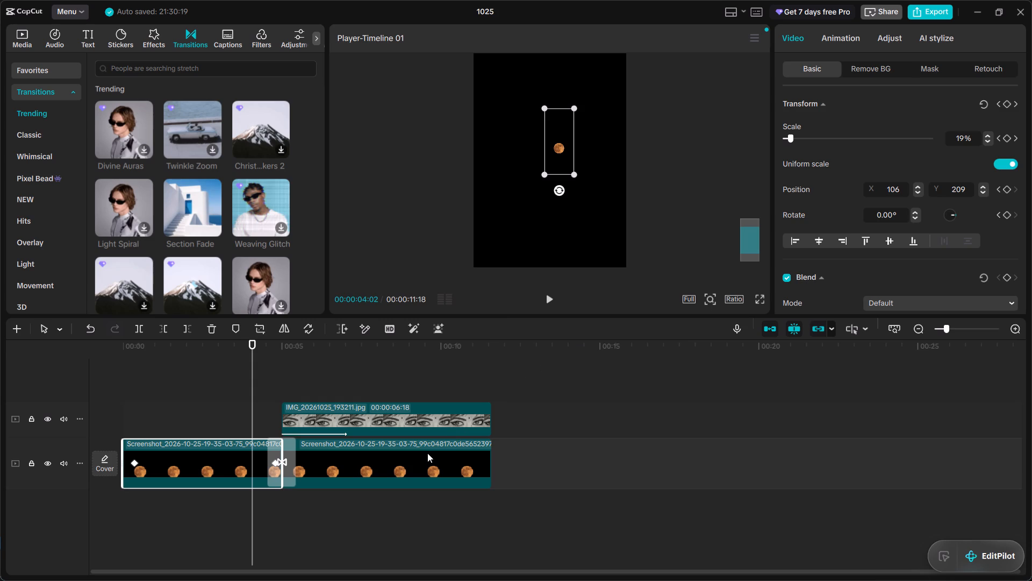
scroll(827, 201, "down", 1)
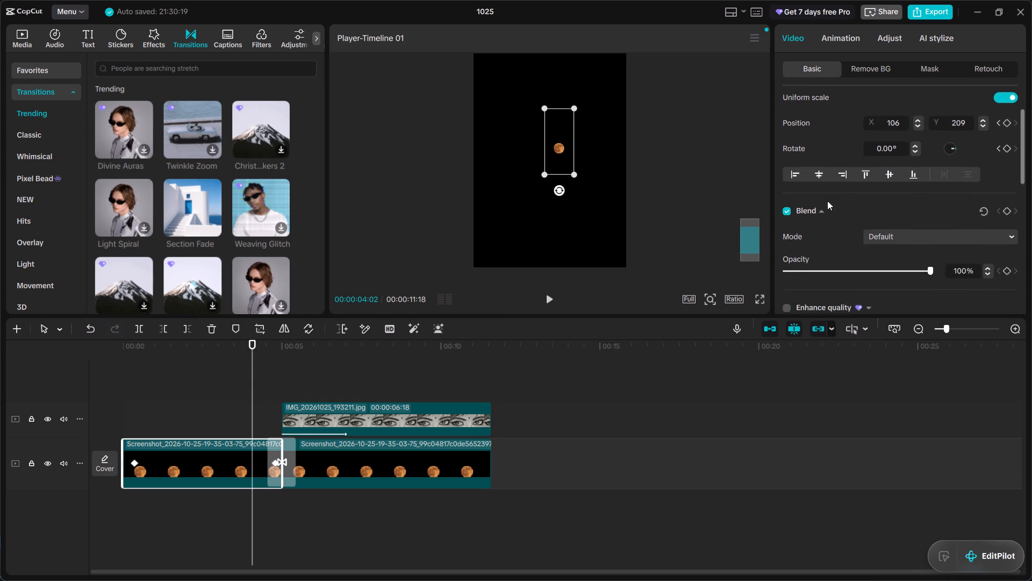
scroll(827, 201, "down", 1)
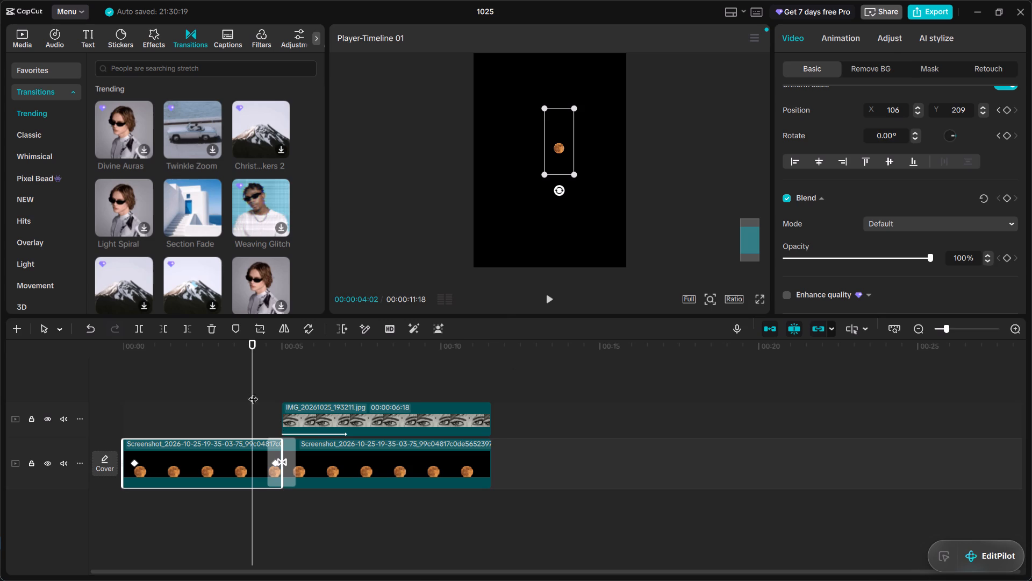
left_click_drag(252, 385, 251, 396)
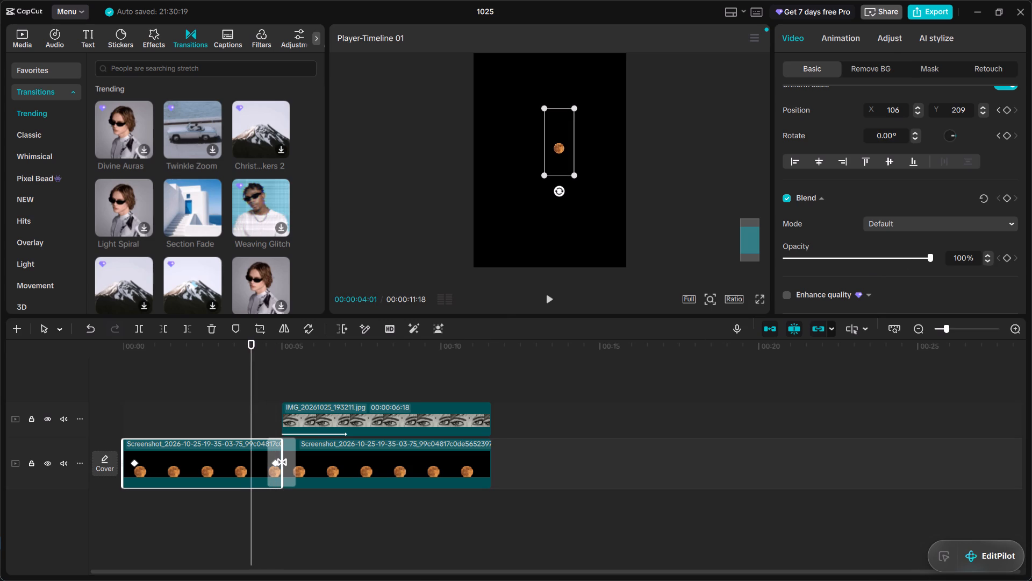
left_click(1009, 258)
Lower the first moon clip's opacity to 50% at 00:00:04:24, near the end of the clip.
left_click_drag(252, 392, 276, 397)
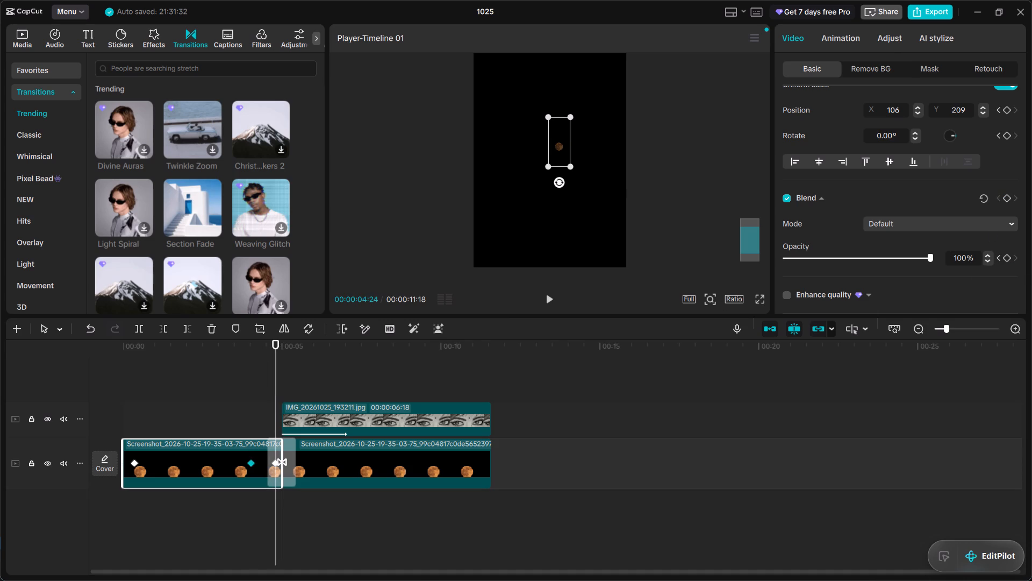
left_click_drag(931, 259, 840, 263)
left_click_drag(840, 263, 836, 264)
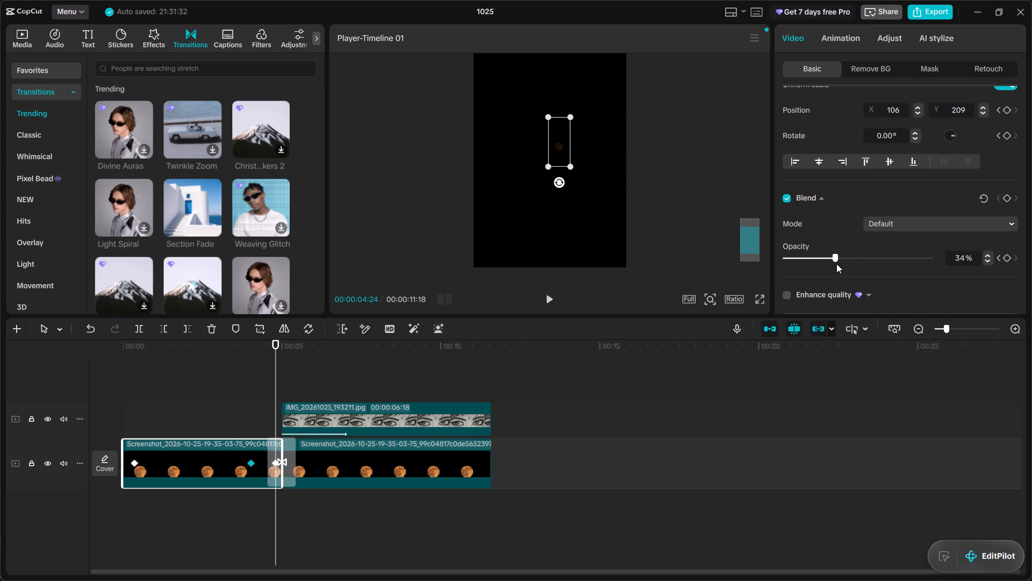
left_click_drag(836, 264, 855, 264)
left_click_drag(855, 264, 859, 264)
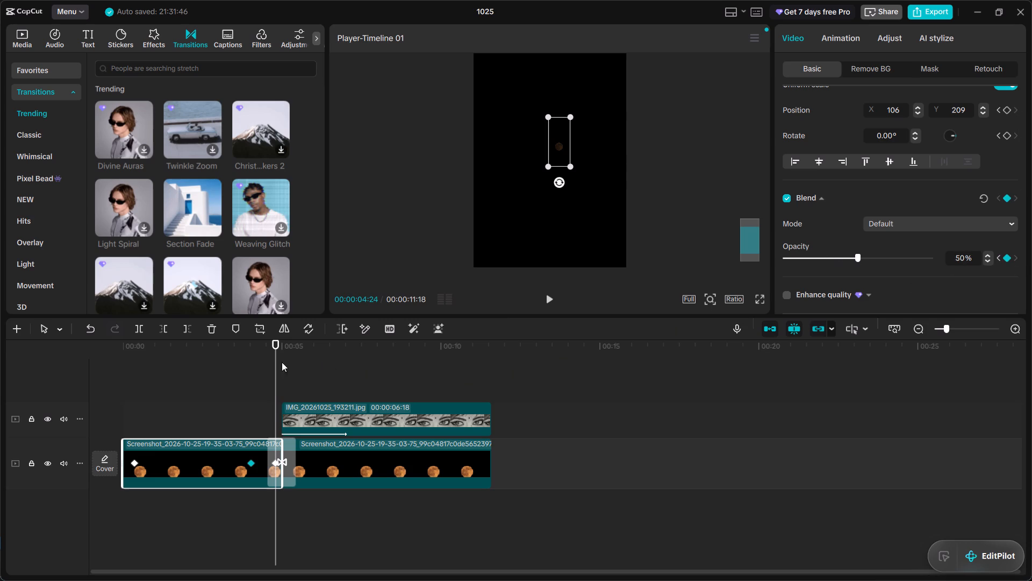
Play the video from the start through the changeover to check the moon's opacity fade.
left_click_drag(278, 364, 109, 362)
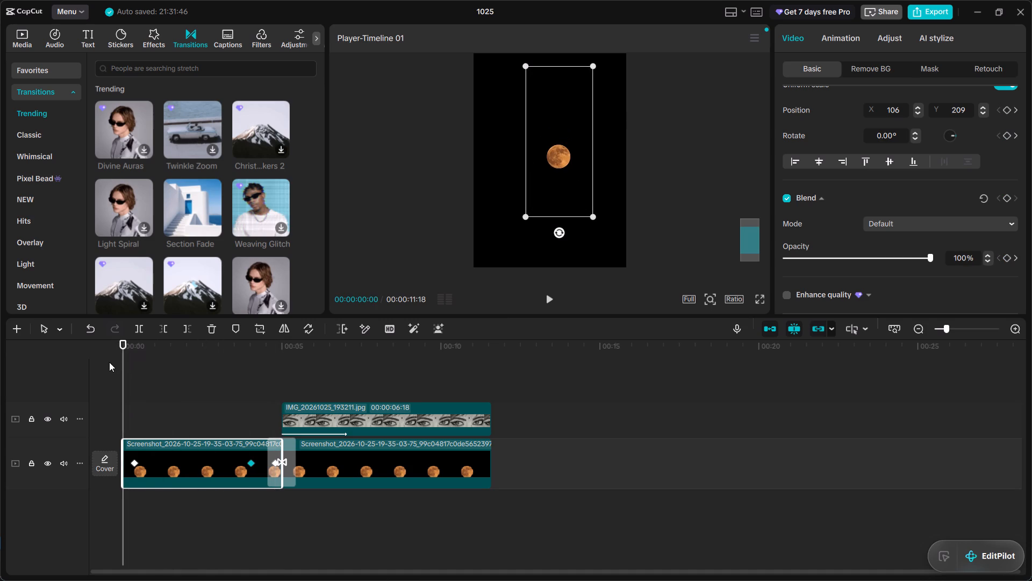
key("space")
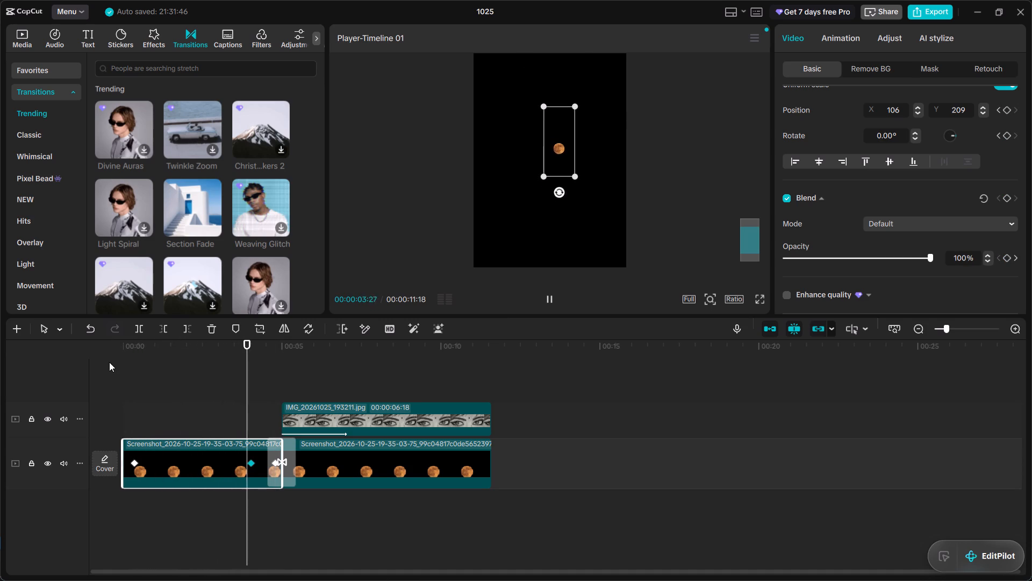
key("space")
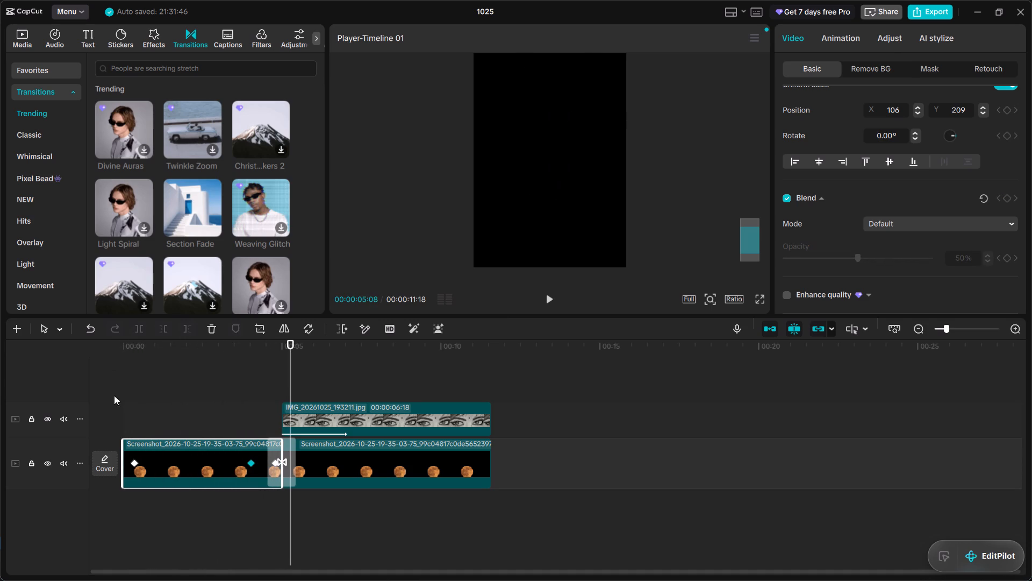
Remove the entrance animation from the eyes image clip by setting it to None.
left_click(304, 412)
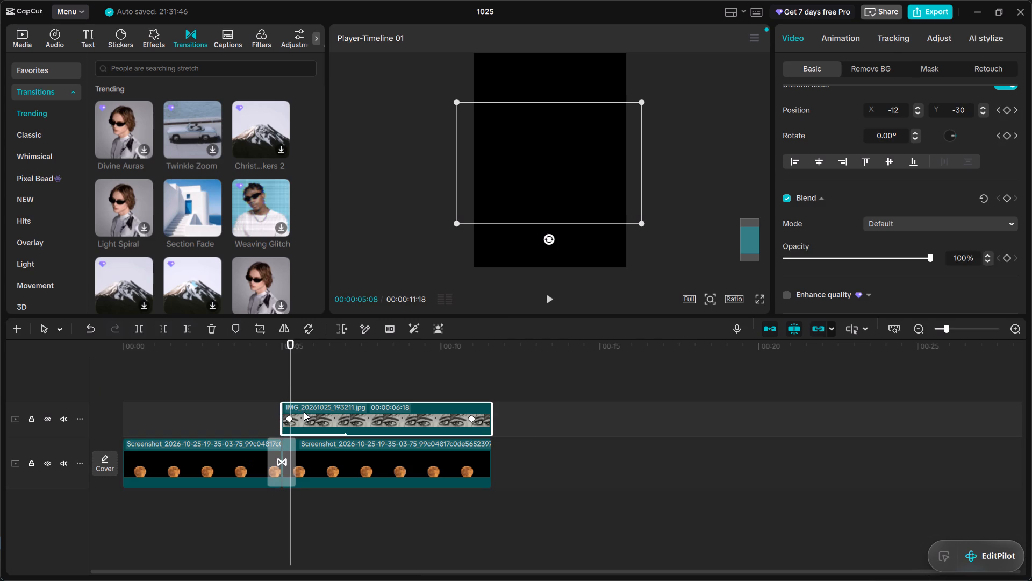
left_click(839, 35)
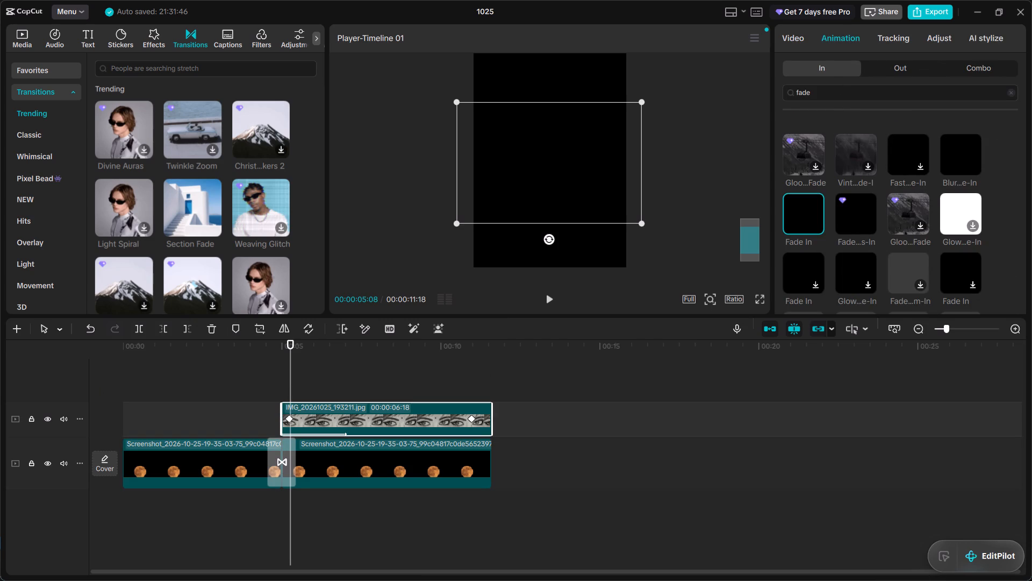
scroll(811, 171, "up", 3)
left_click(801, 154)
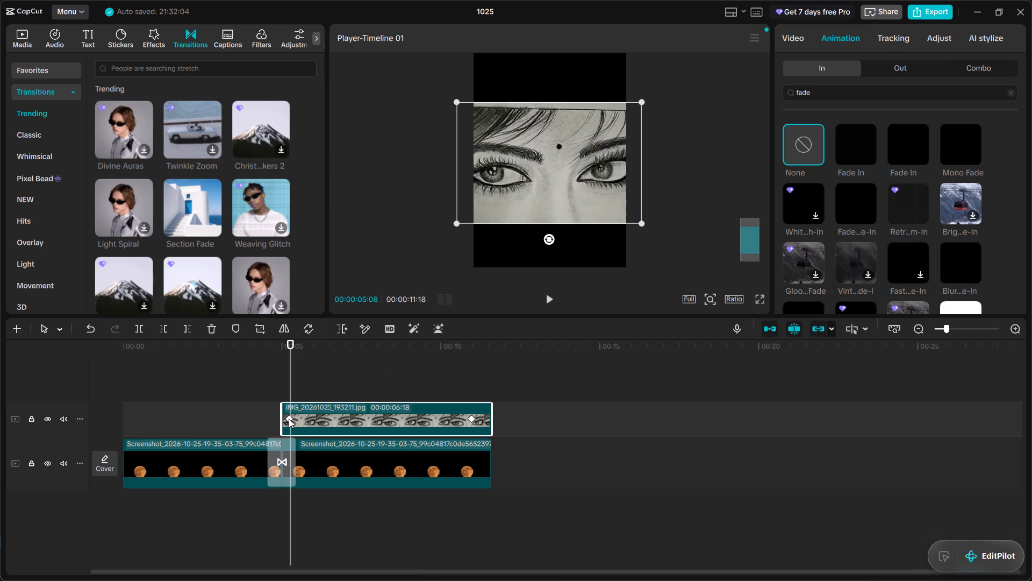
Add an opacity keyframe at the start of the eyes image clip, 00:00:05:00, and lower its opacity to 35%.
left_click(288, 381)
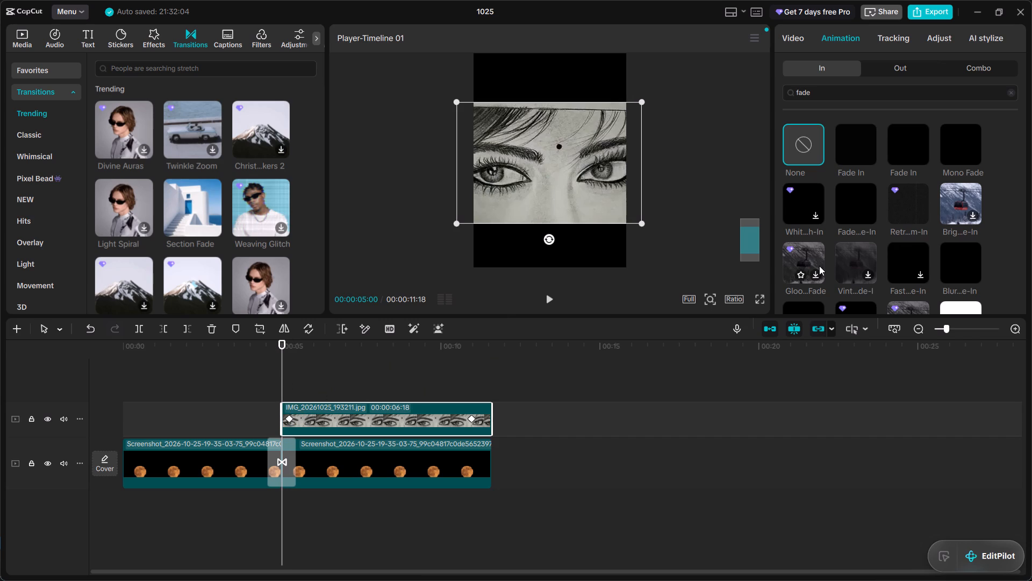
left_click(798, 36)
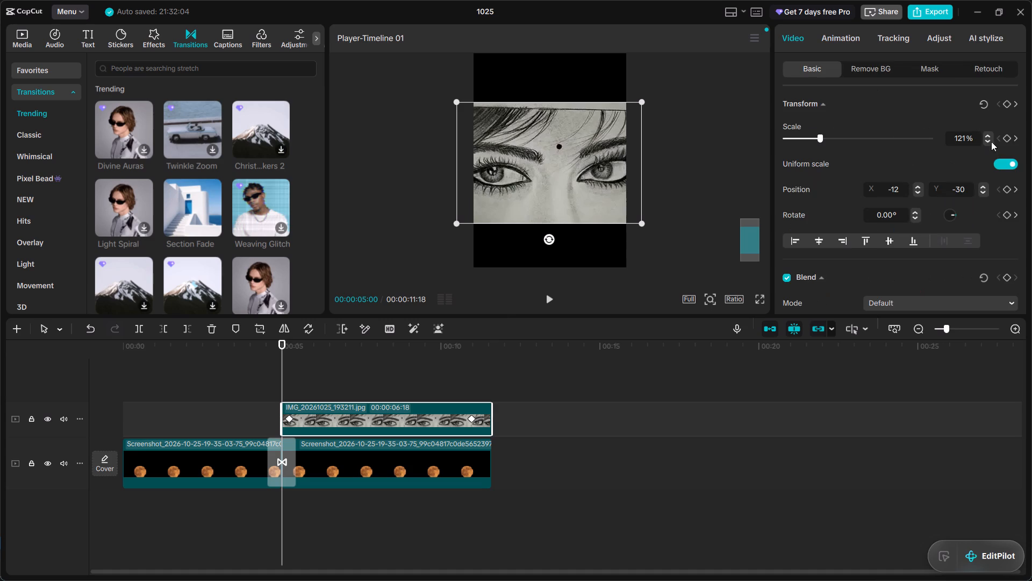
scroll(957, 239, "down", 2)
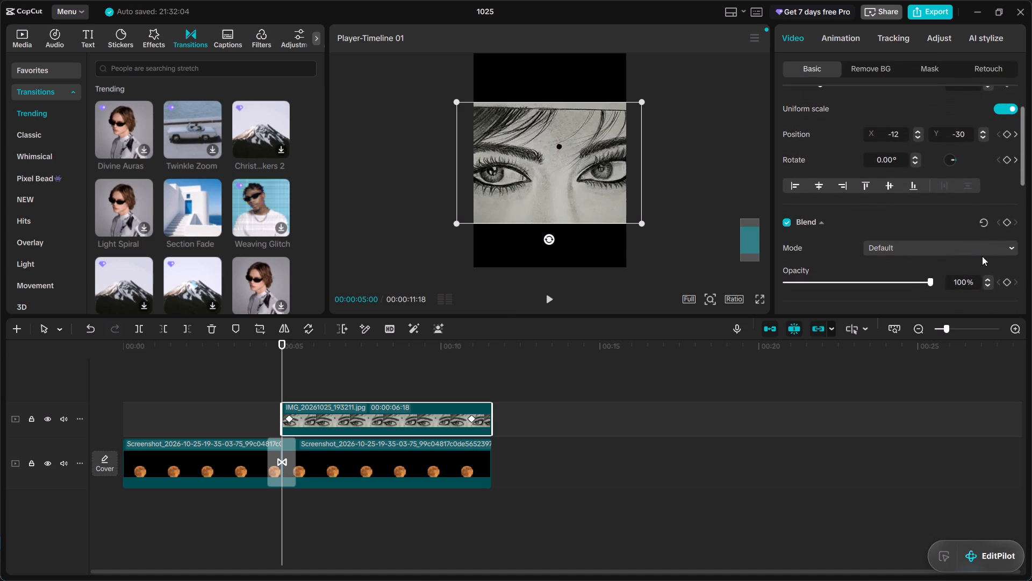
left_click(1008, 282)
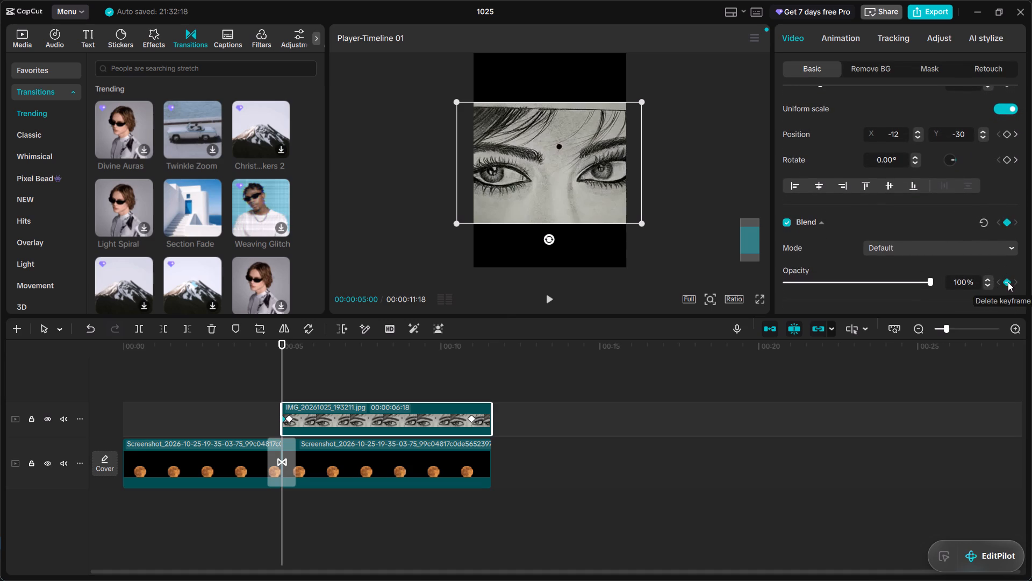
left_click_drag(929, 280, 876, 285)
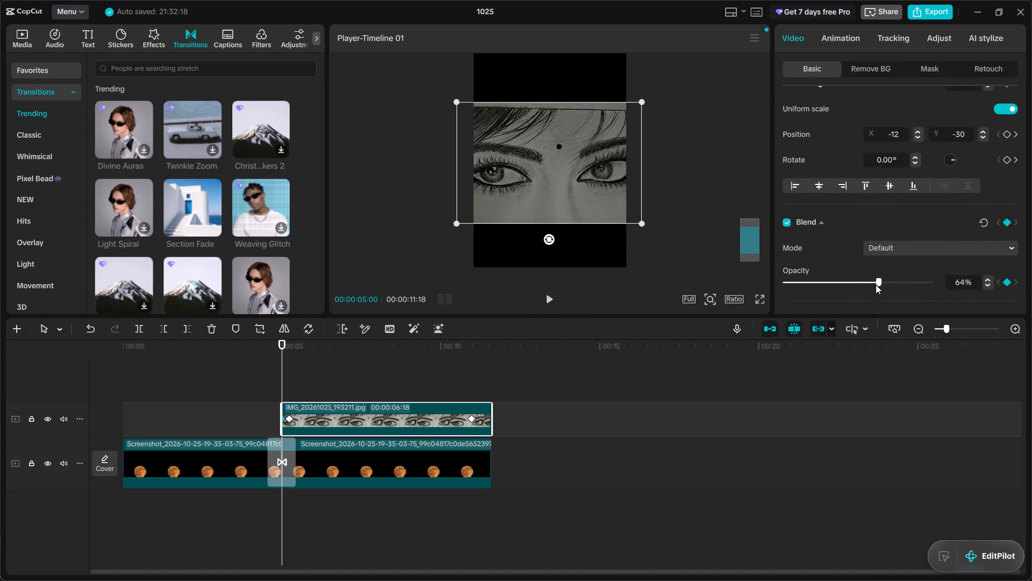
left_click_drag(876, 285, 821, 290)
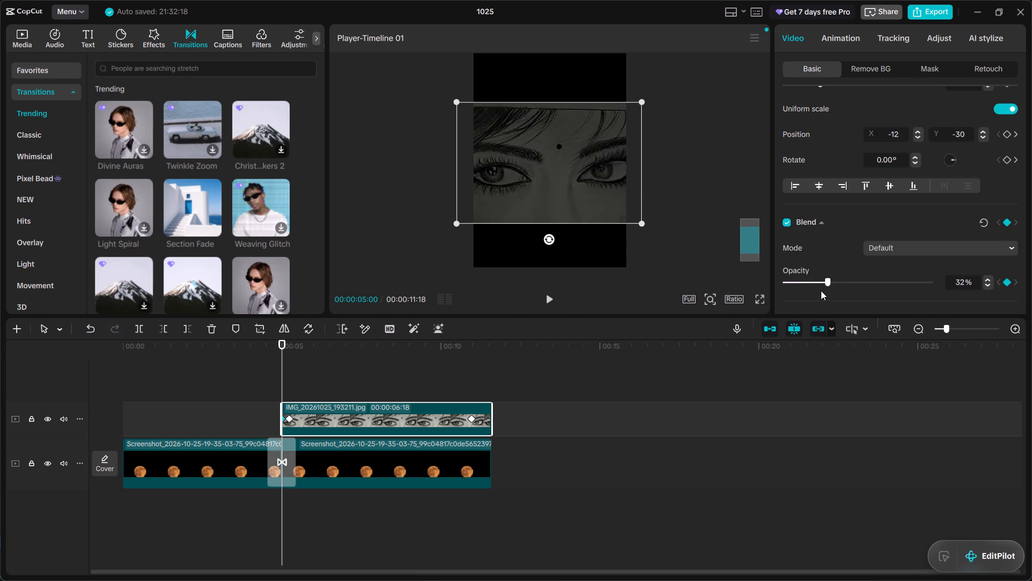
left_click_drag(821, 290, 850, 287)
left_click_drag(850, 287, 854, 289)
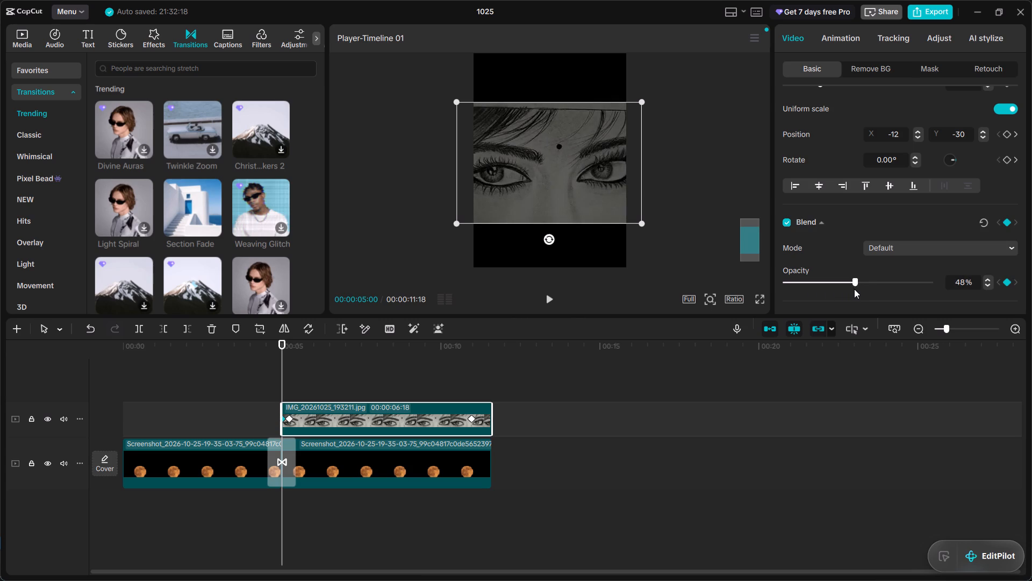
left_click_drag(854, 289, 852, 289)
left_click_drag(852, 289, 838, 285)
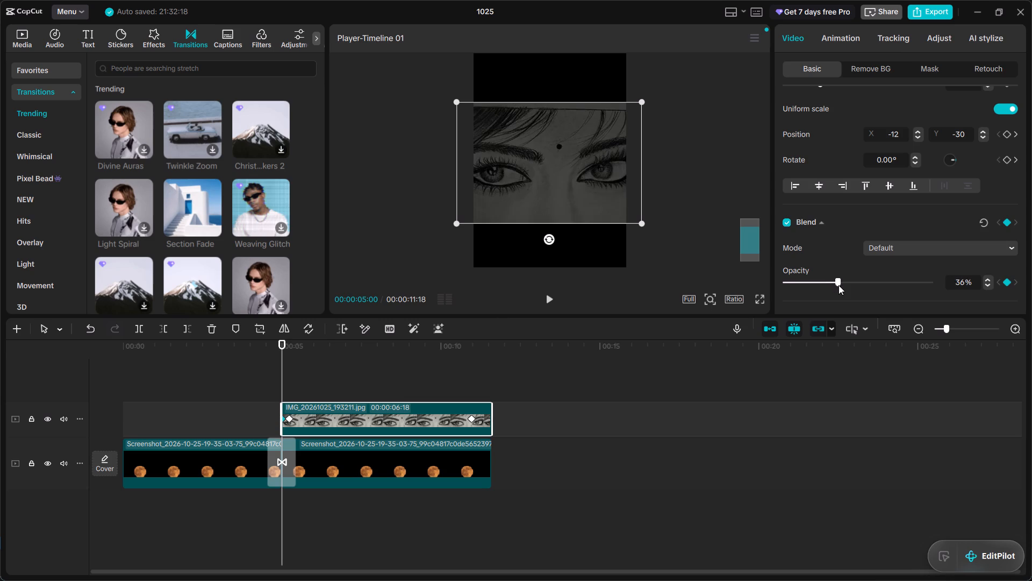
left_click_drag(838, 285, 854, 283)
left_click_drag(854, 283, 835, 289)
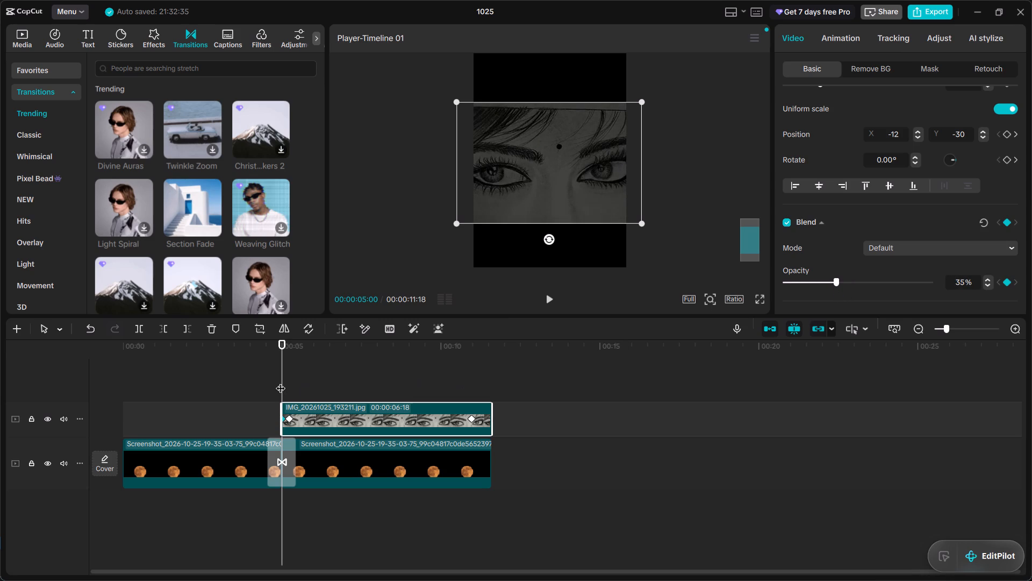
Try to pick the first moon clip's keyframe at 00:00:04:24 inside the transition, and undo the last opacity change.
left_click_drag(281, 378, 277, 379)
left_click_drag(277, 379, 271, 381)
left_click(254, 449)
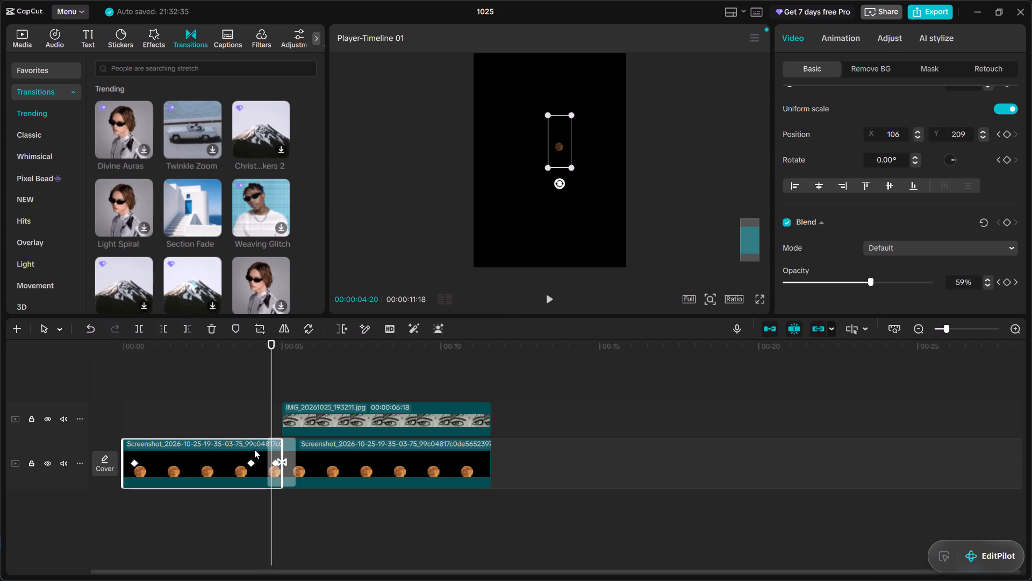
left_click(274, 466)
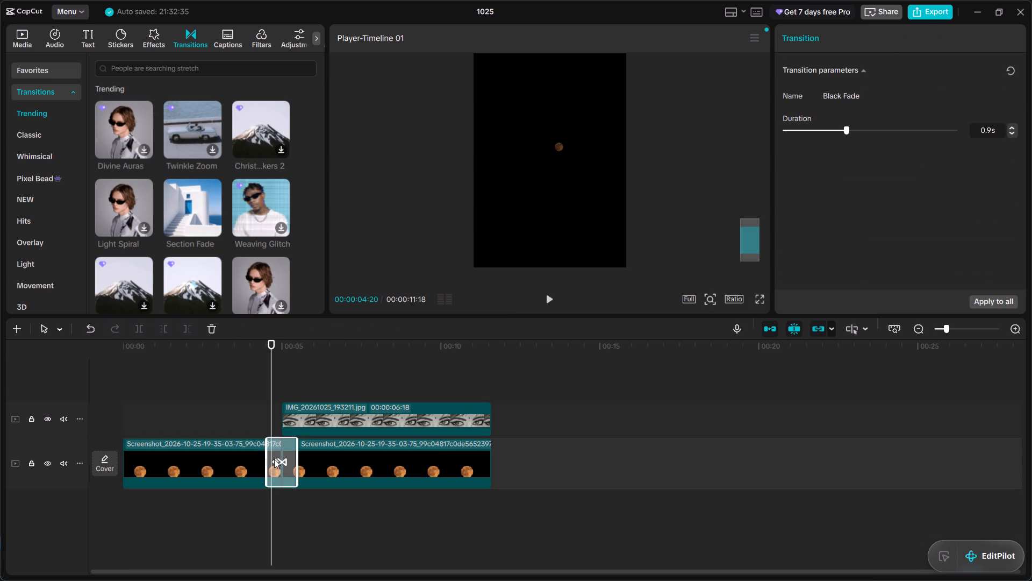
left_click(273, 465)
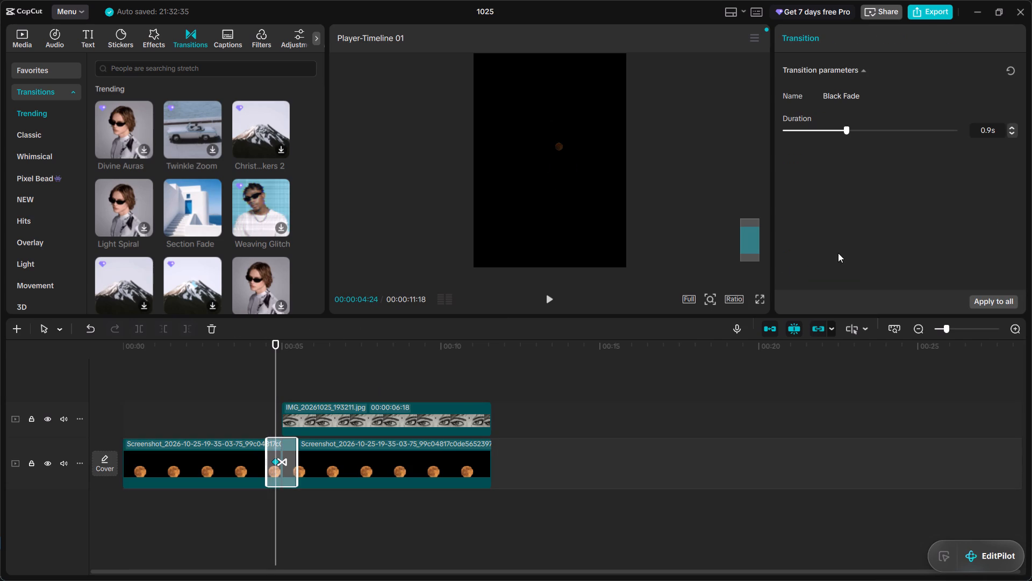
left_click(275, 463)
scroll(275, 463, "up", 5, "ctrl")
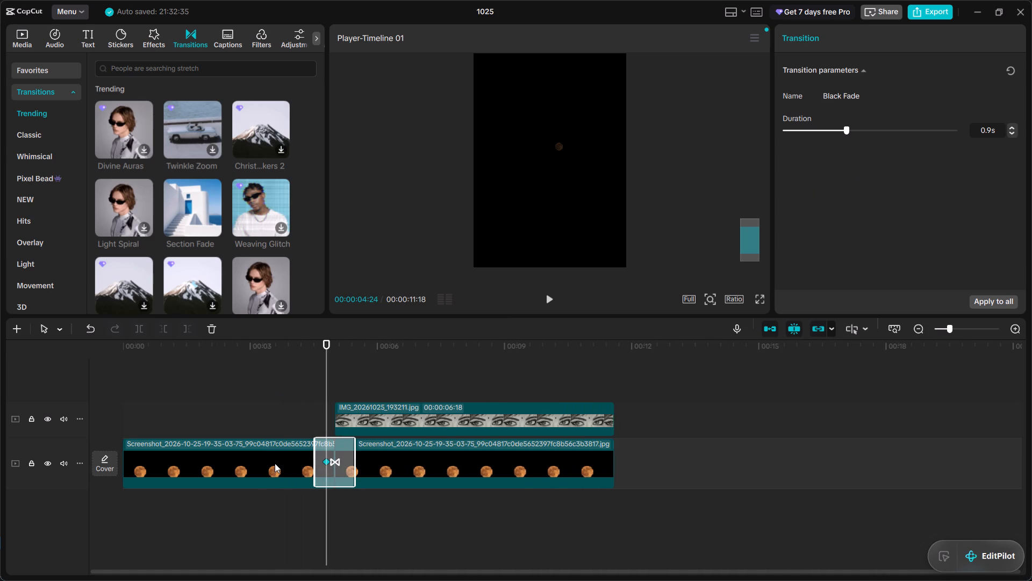
key("ctrl+z")
Delete the first moon clip's opacity keyframe at 00:00:04:24.
scroll(289, 453, "up", 5, "ctrl")
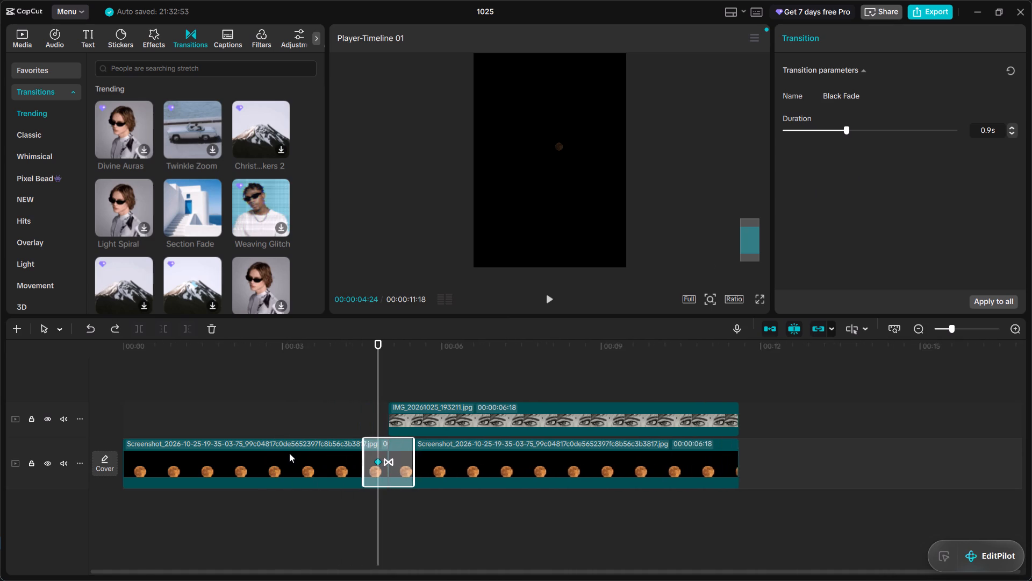
scroll(289, 453, "up", 15, "ctrl")
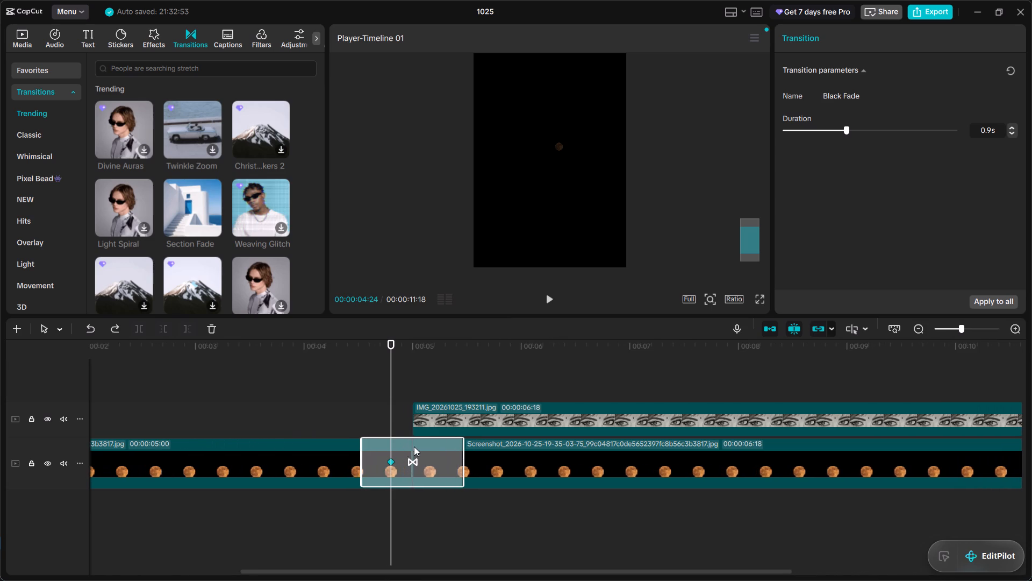
left_click(257, 463)
scroll(893, 245, "down", 1)
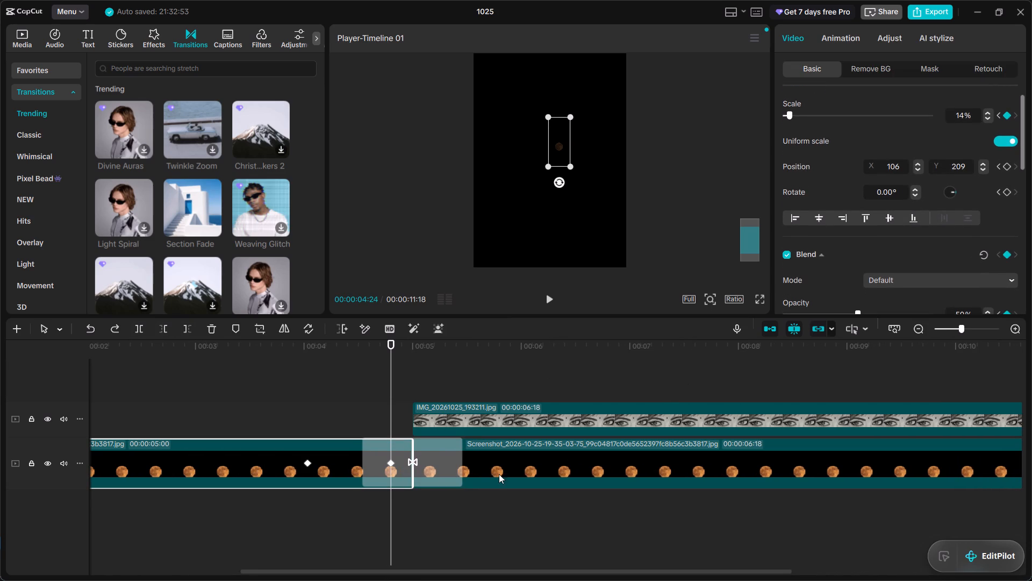
scroll(911, 252, "down", 1)
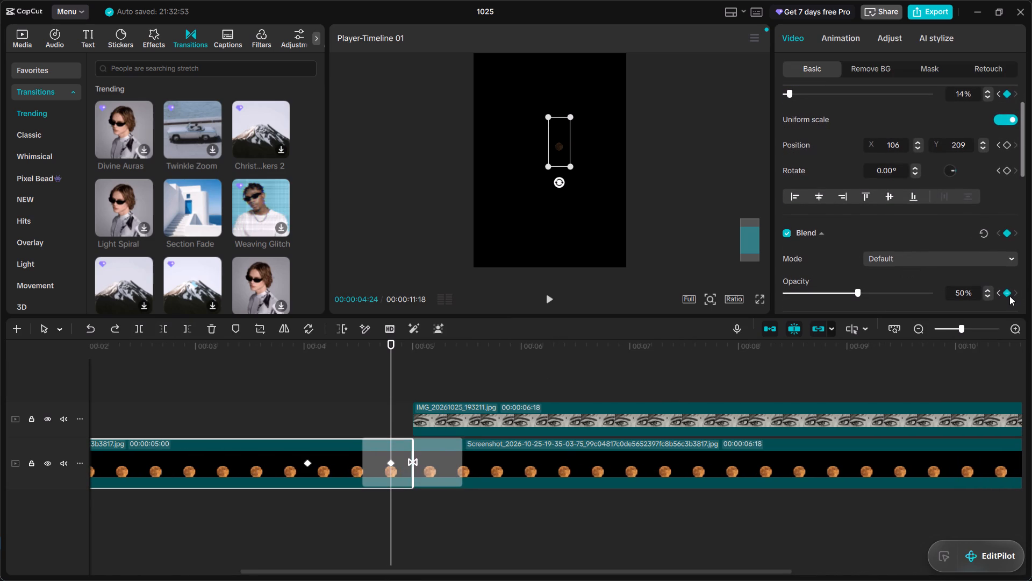
left_click(1007, 296)
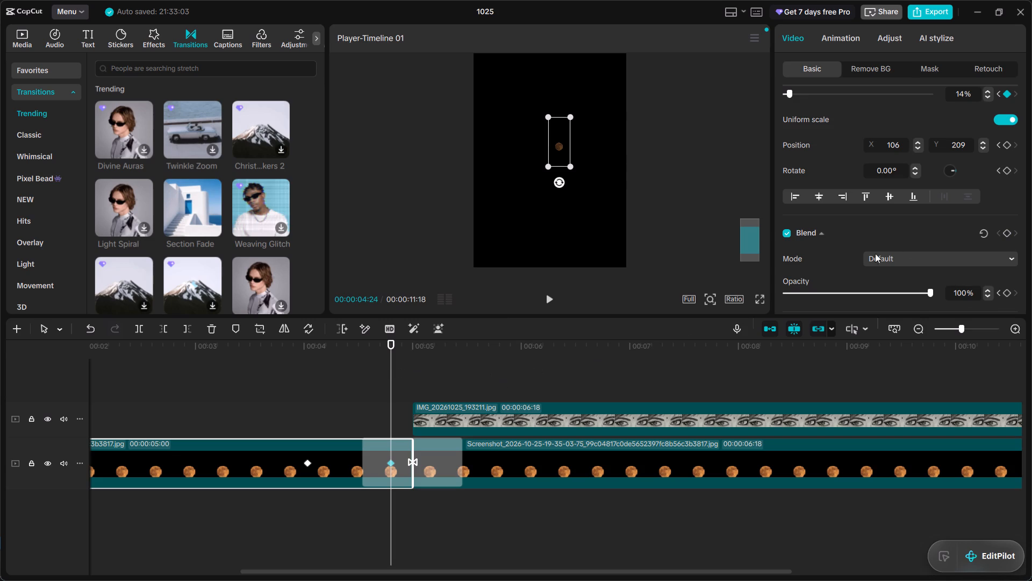
Add an opacity keyframe to the first moon clip at 00:00:04:29 and lower the opacity there to 51%.
scroll(935, 225, "down", 1)
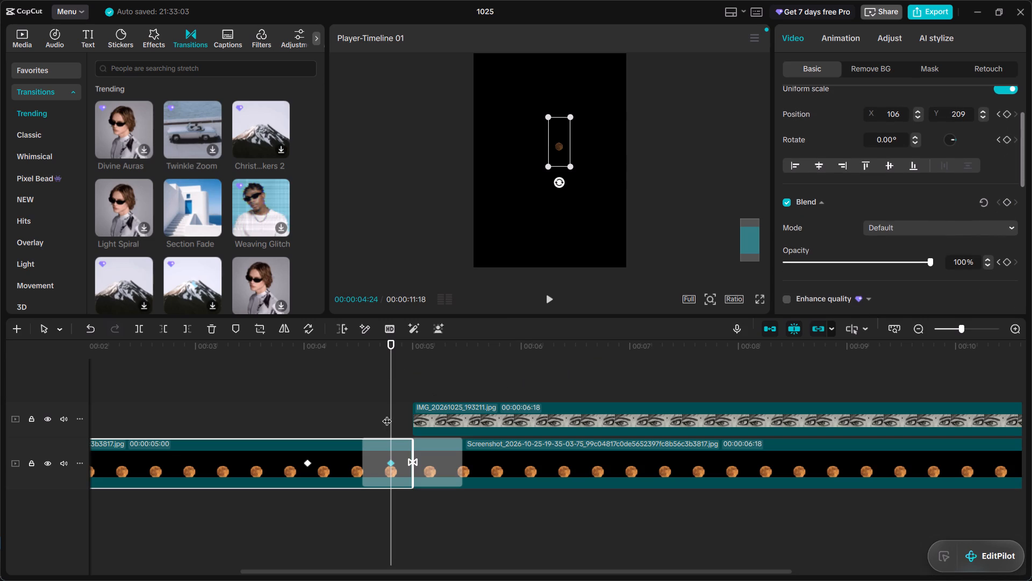
left_click_drag(391, 399, 401, 399)
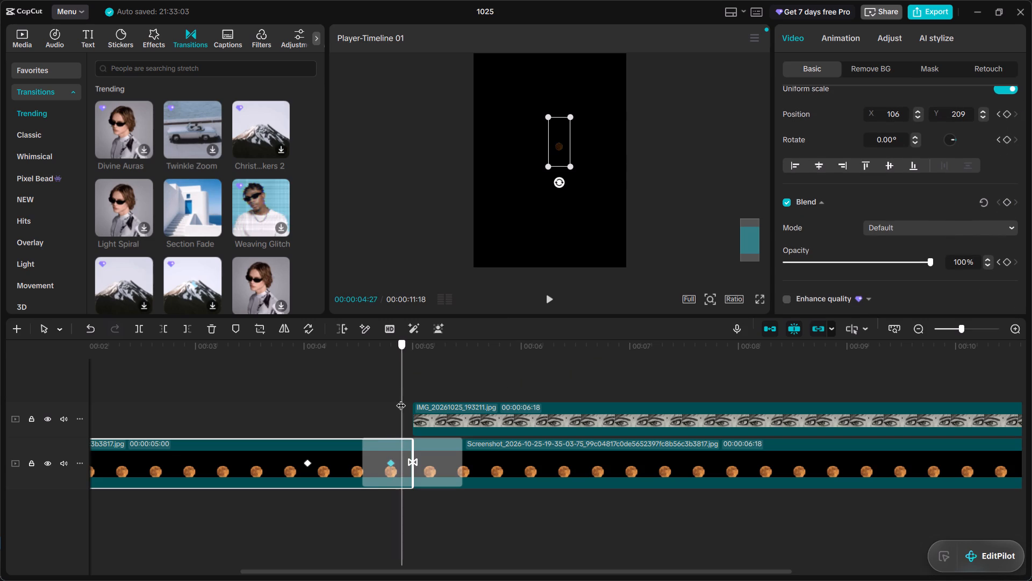
left_click_drag(401, 399, 407, 398)
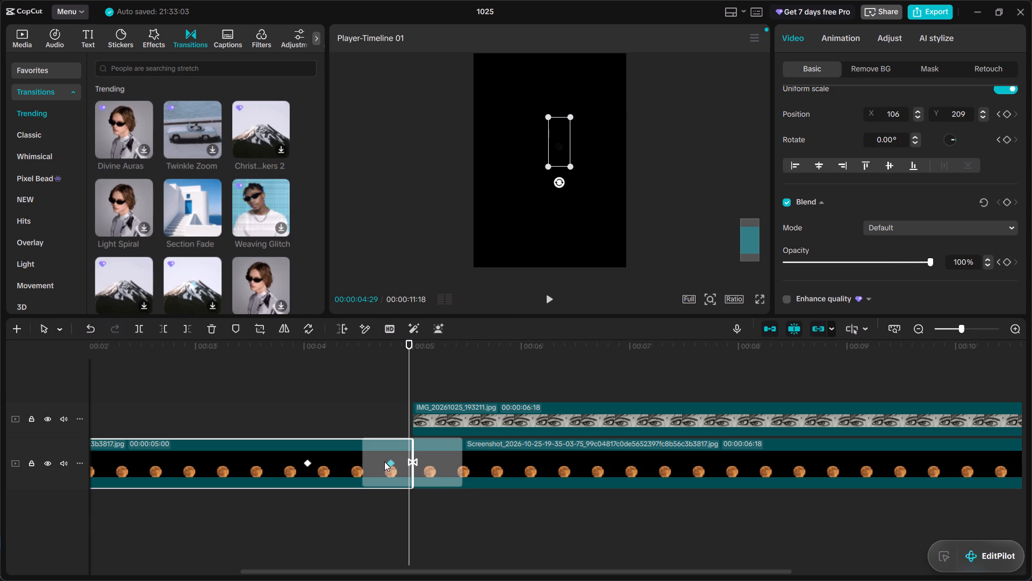
left_click(1006, 261)
left_click_drag(931, 262, 865, 264)
left_click_drag(865, 264, 861, 264)
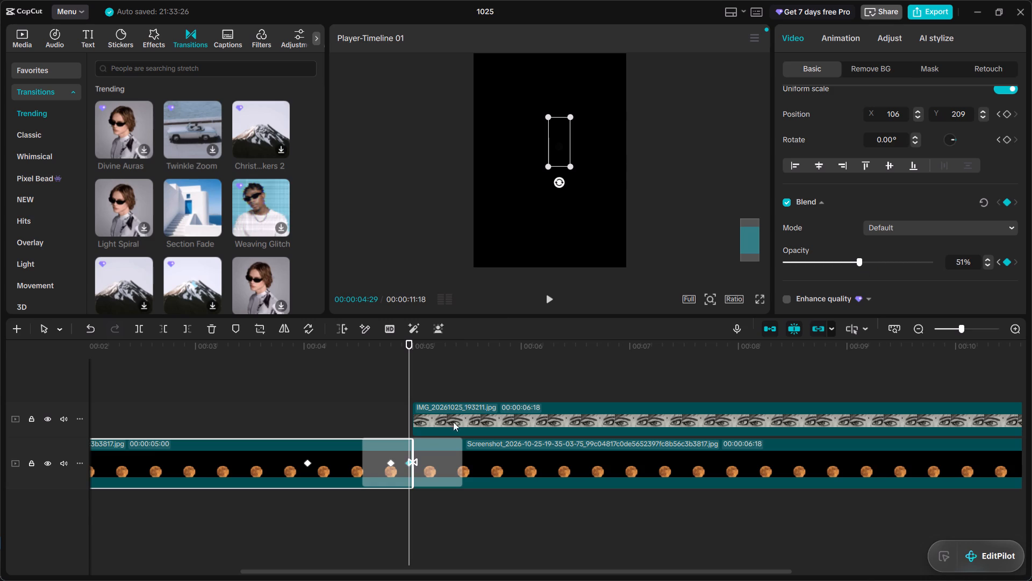
Shorten the Black Fade transition between the two moon clips to 0.2 s.
left_click(377, 462)
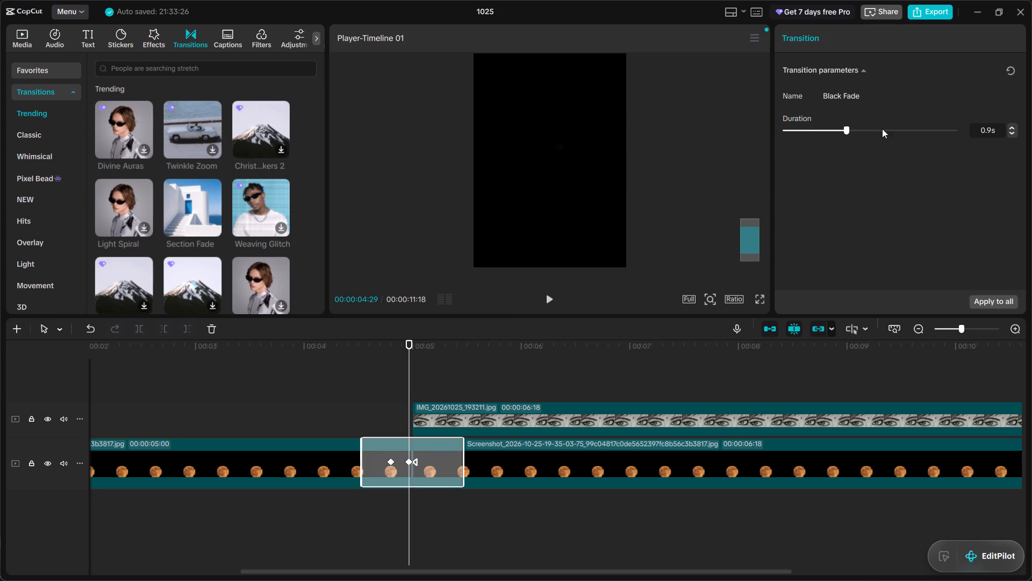
left_click_drag(844, 129, 802, 131)
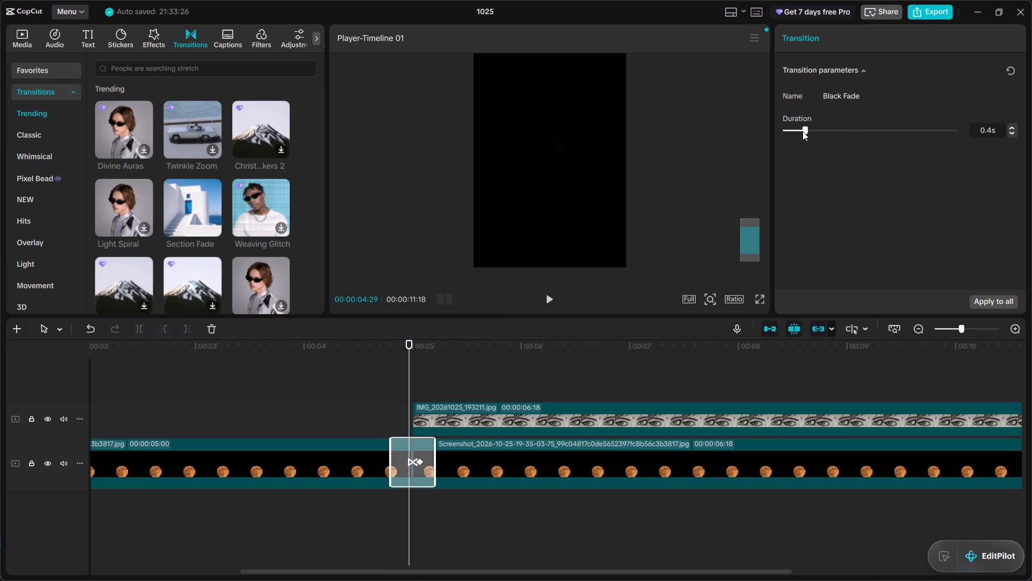
left_click_drag(802, 131, 787, 133)
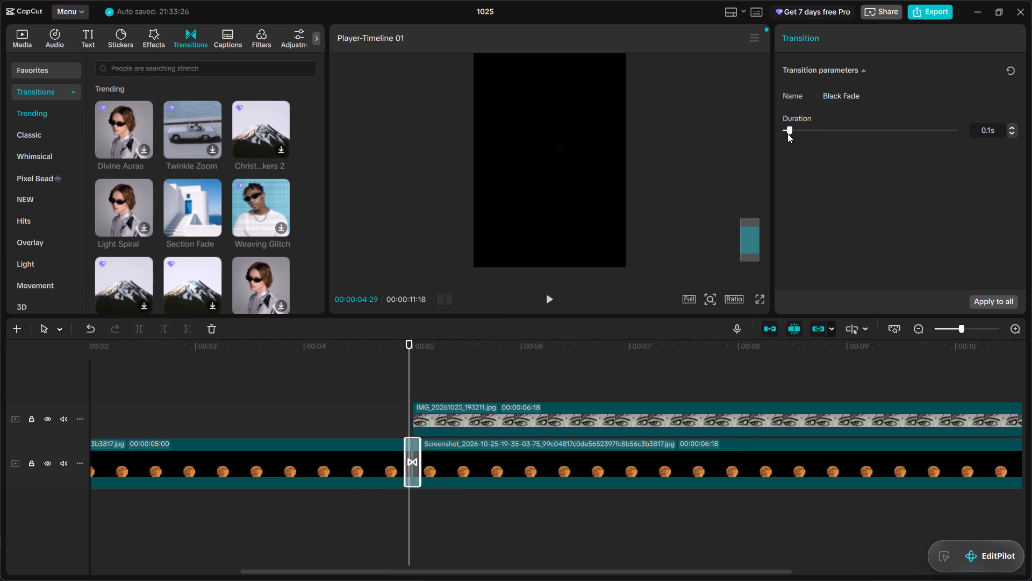
left_click_drag(787, 133, 791, 133)
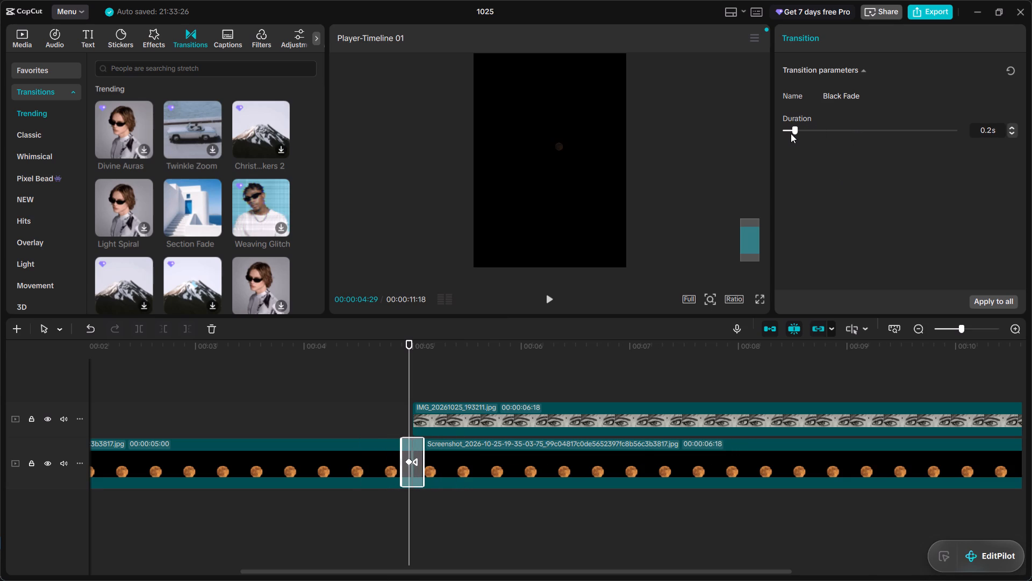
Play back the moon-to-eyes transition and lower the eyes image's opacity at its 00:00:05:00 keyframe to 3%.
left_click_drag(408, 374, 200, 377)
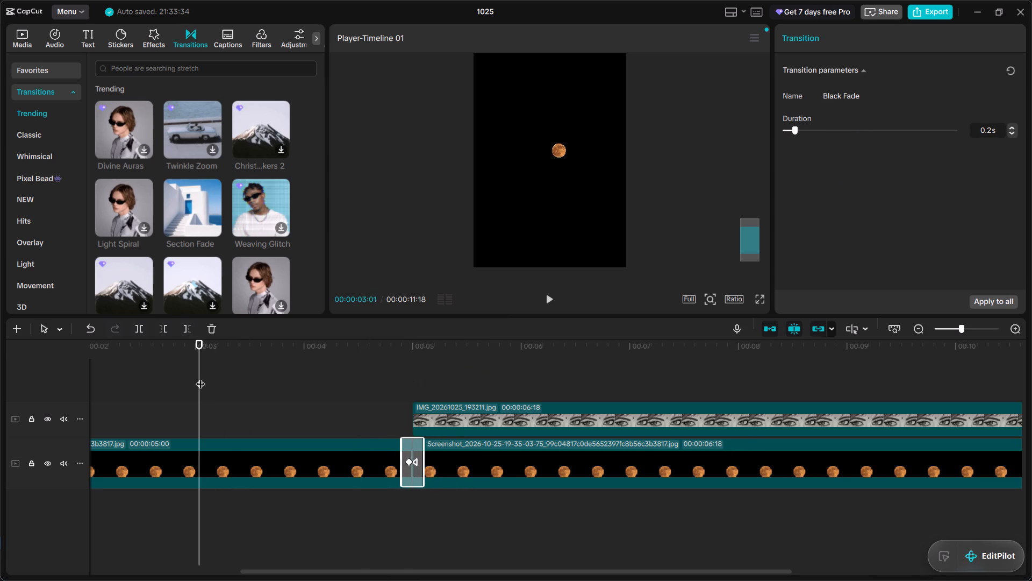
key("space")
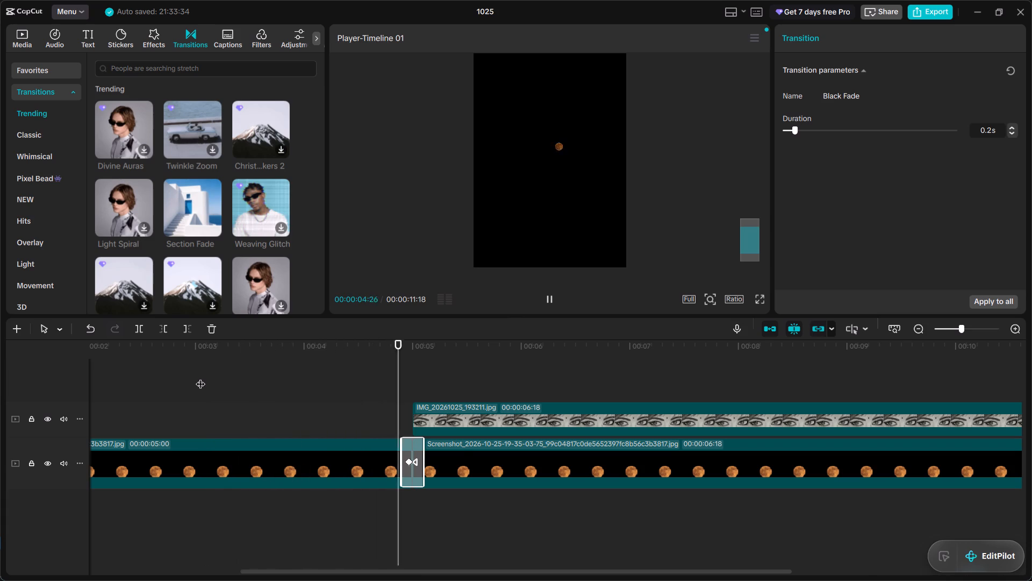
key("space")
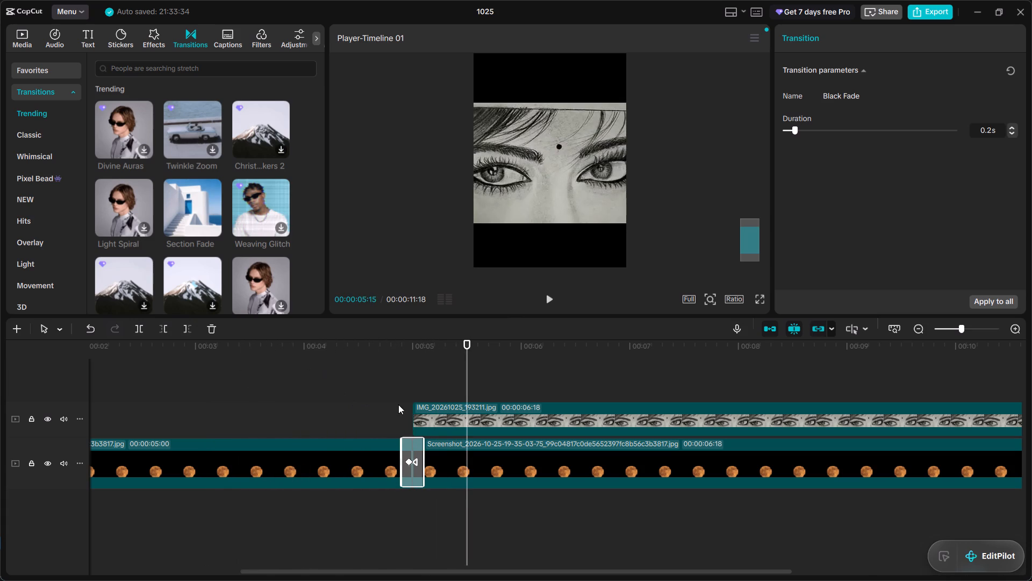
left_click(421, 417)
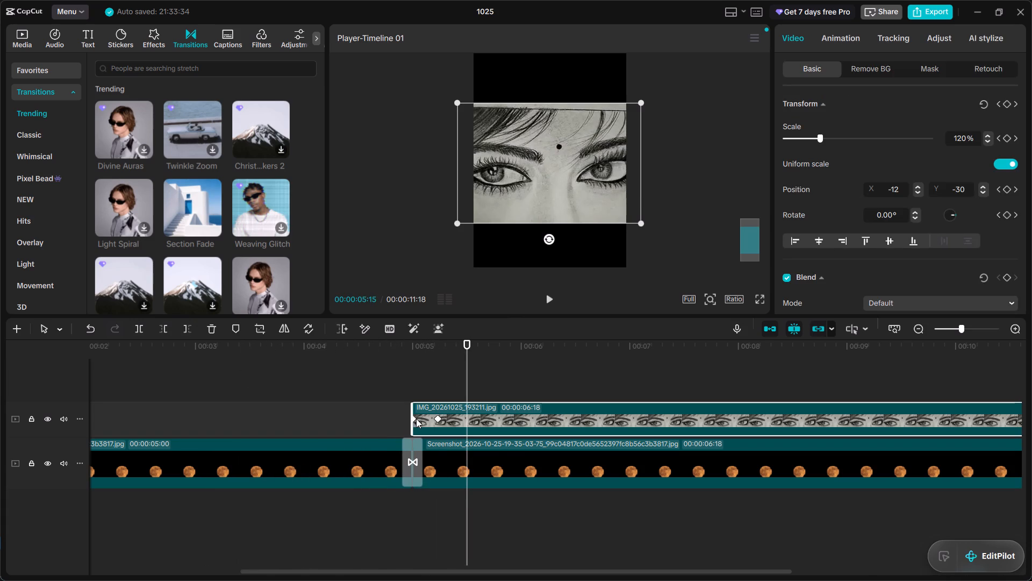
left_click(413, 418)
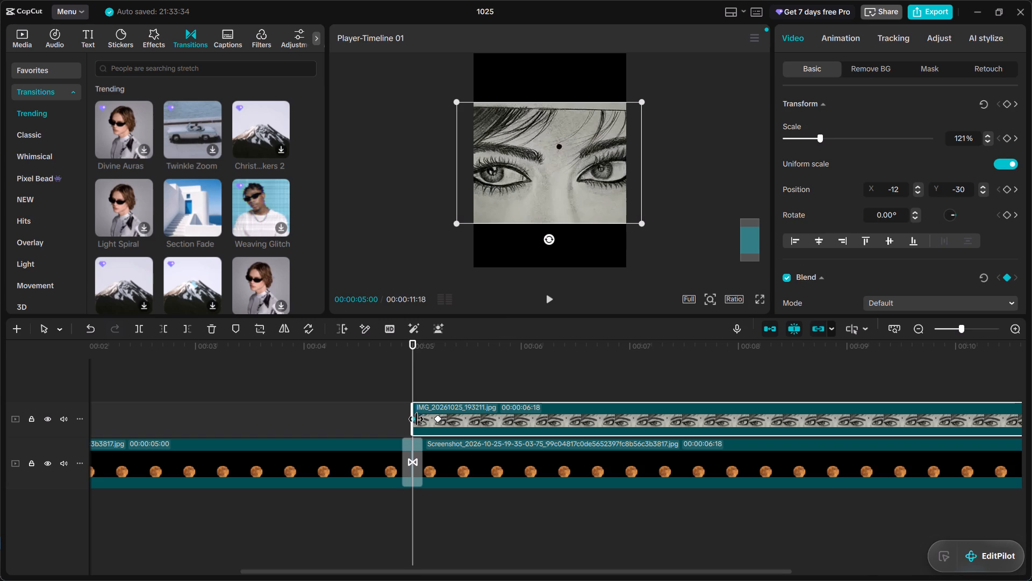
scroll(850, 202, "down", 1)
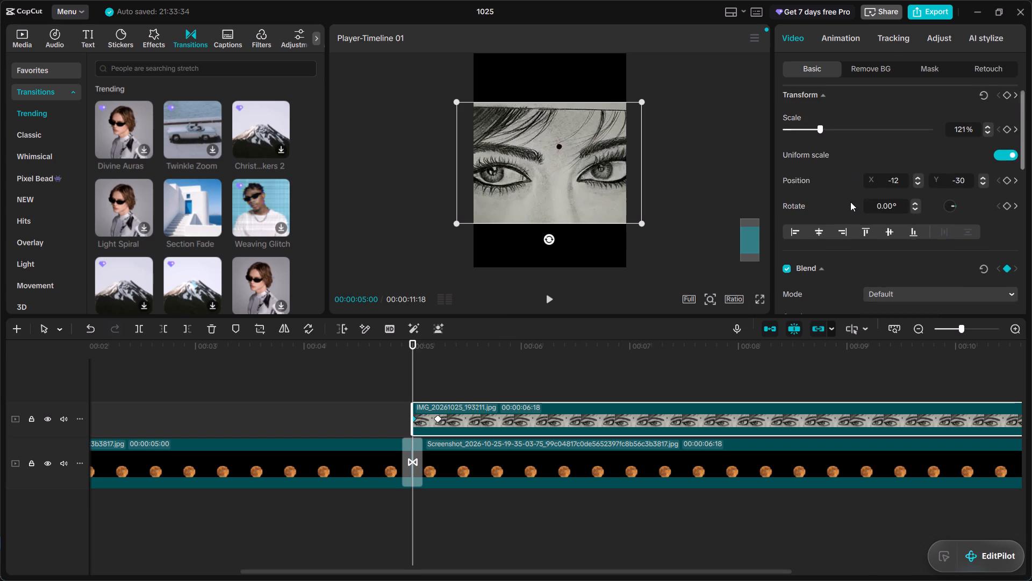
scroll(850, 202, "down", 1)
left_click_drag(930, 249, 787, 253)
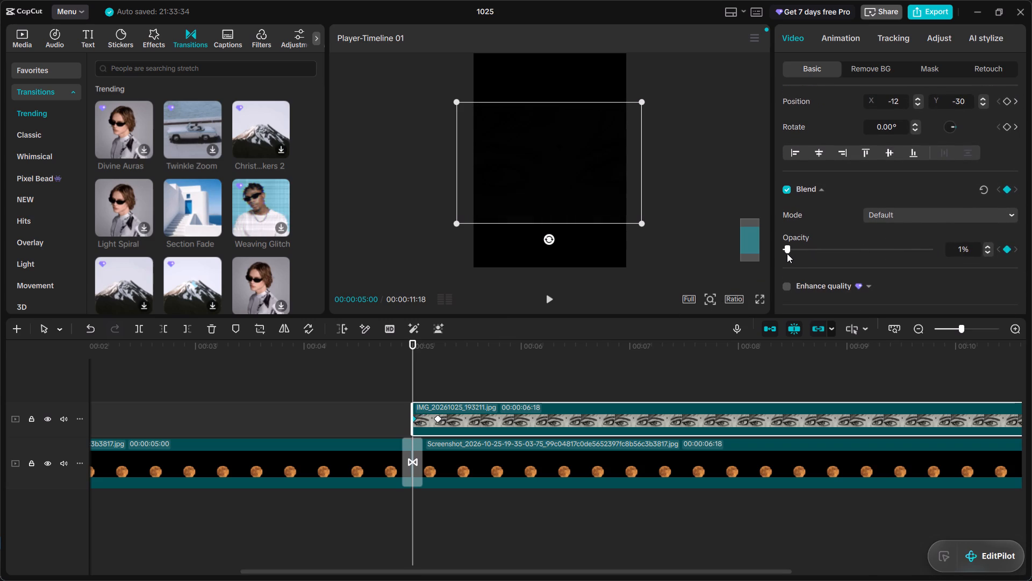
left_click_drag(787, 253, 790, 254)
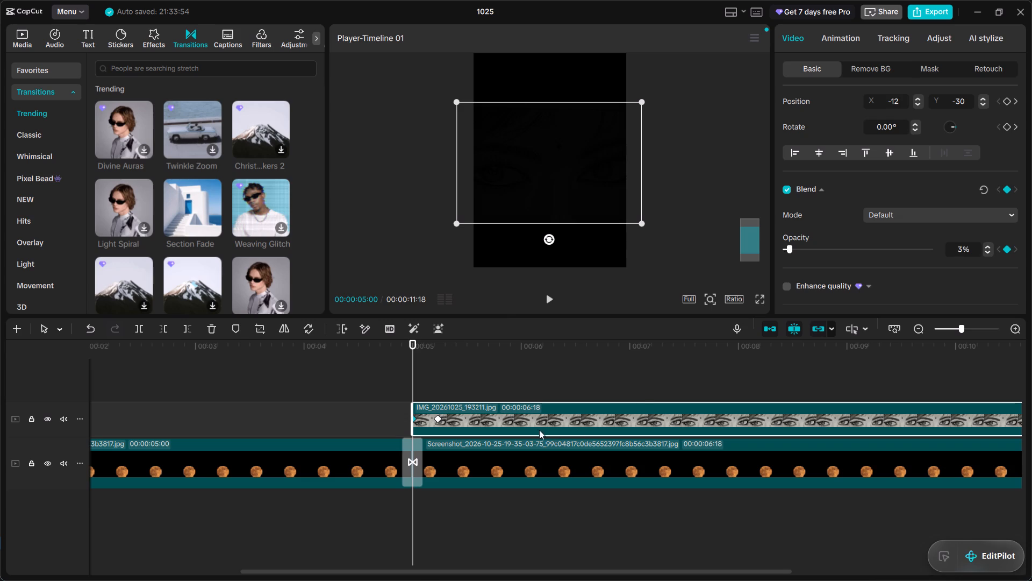
Move the eyes image clip earlier to start at 00:00:04:25, overlapping the end of the first moon clip.
left_click(529, 423)
left_click_drag(527, 418, 511, 419)
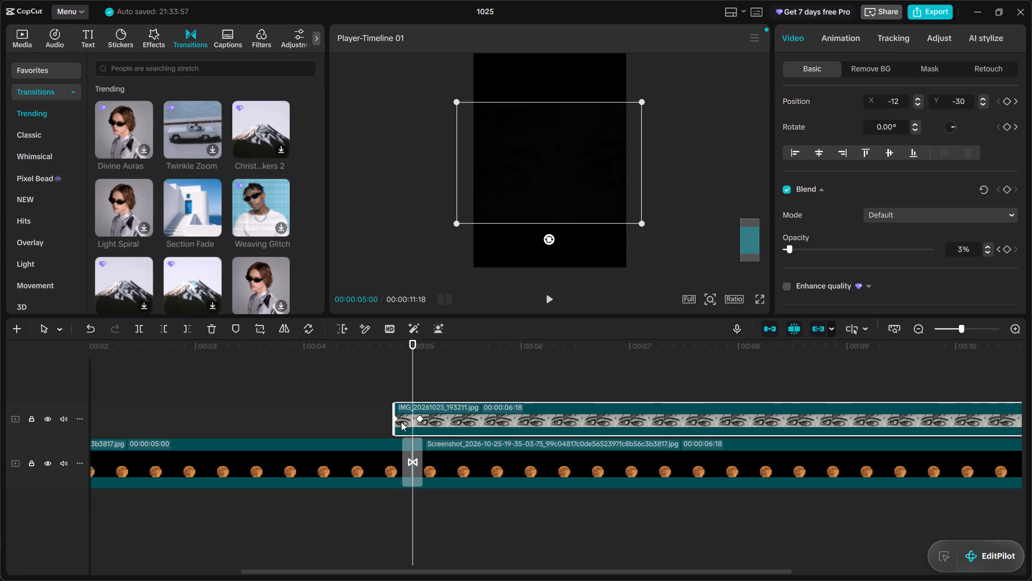
Set the eyes image's opacity to 8% at its first keyframe, at 00:00:04:25.
left_click_drag(410, 379, 378, 388)
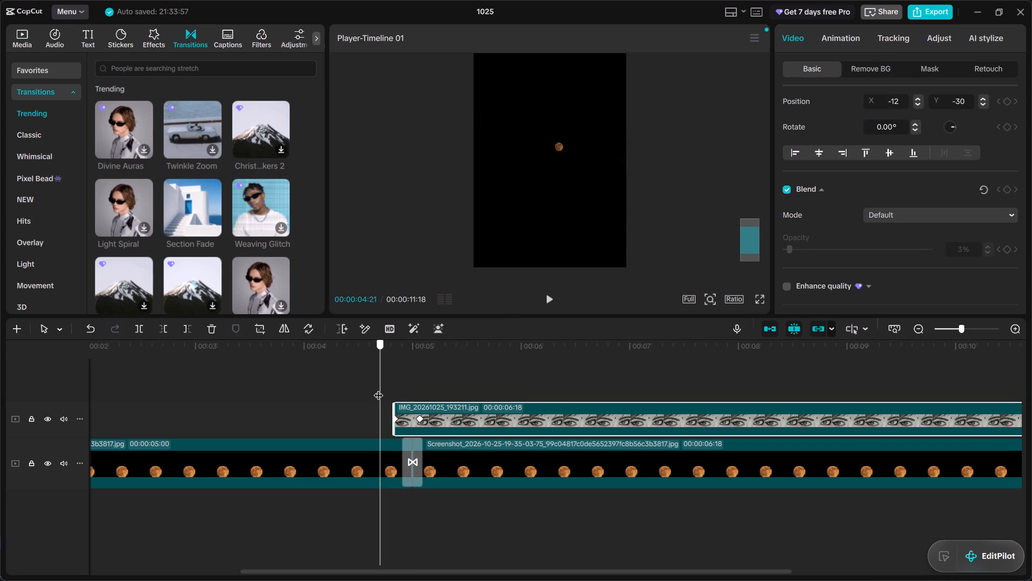
left_click_drag(378, 388, 399, 403)
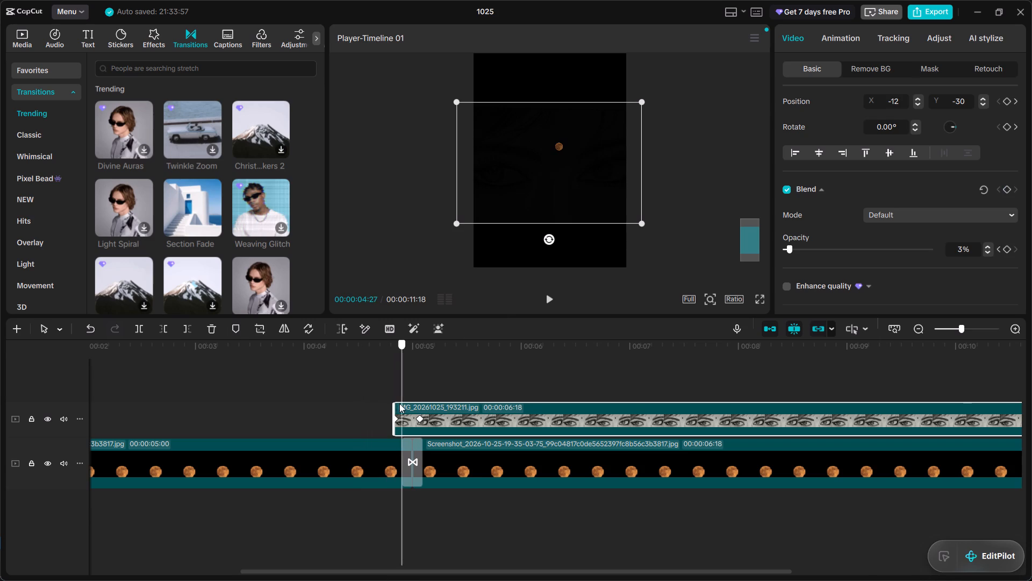
left_click_drag(399, 403, 402, 410)
left_click_drag(402, 410, 398, 412)
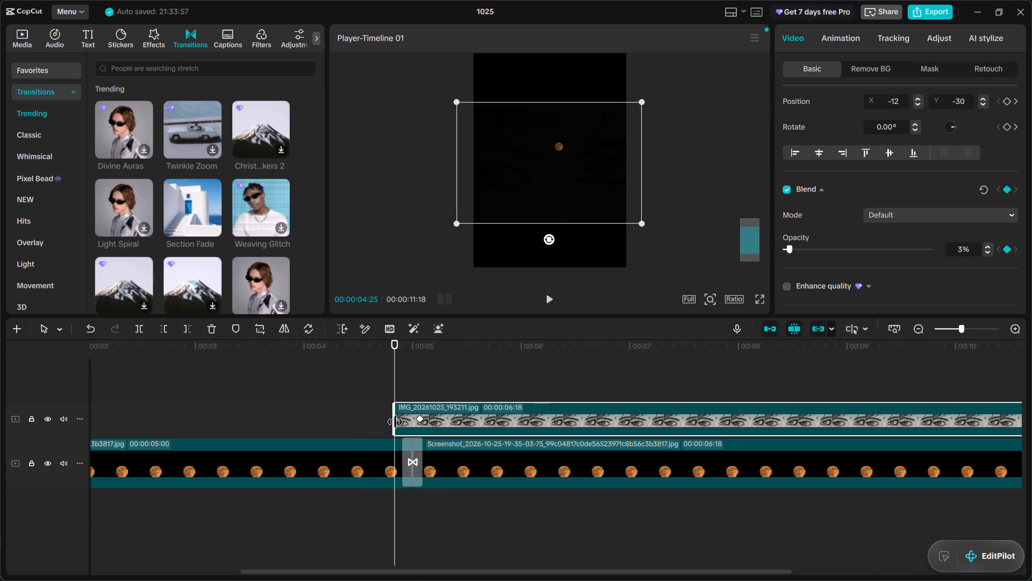
left_click(395, 421)
scroll(859, 260, "down", 1)
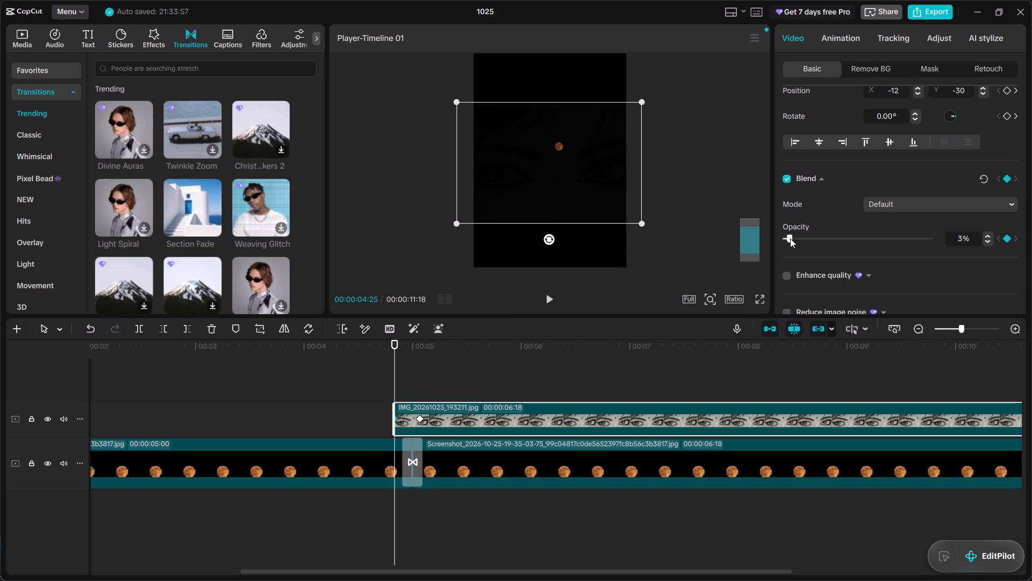
left_click_drag(790, 238, 802, 244)
left_click_drag(802, 244, 798, 247)
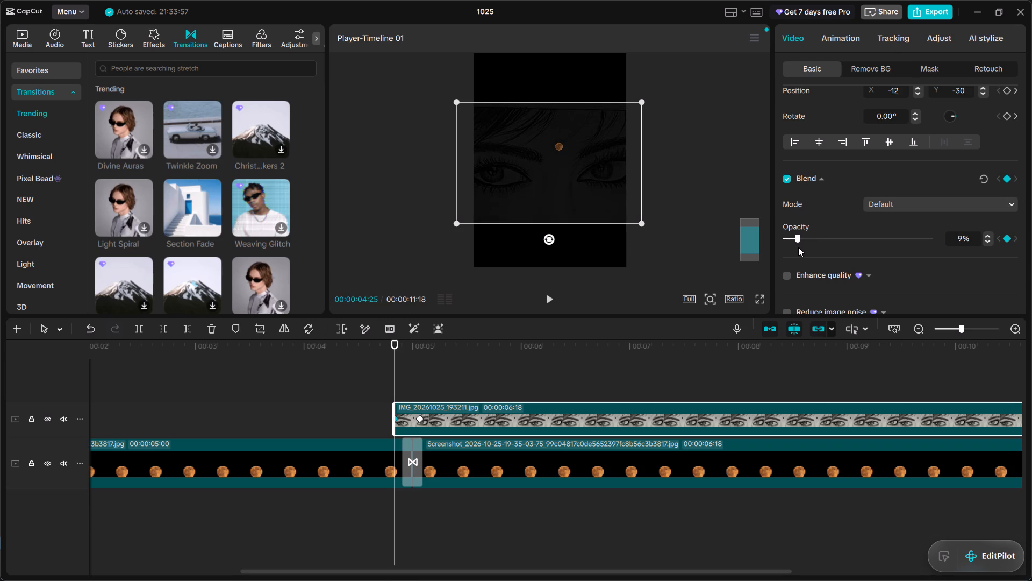
left_click_drag(798, 247, 797, 247)
Add an opacity keyframe to the eyes image at 00:00:05:20 with the opacity set to 100%.
left_click_drag(397, 375, 489, 388)
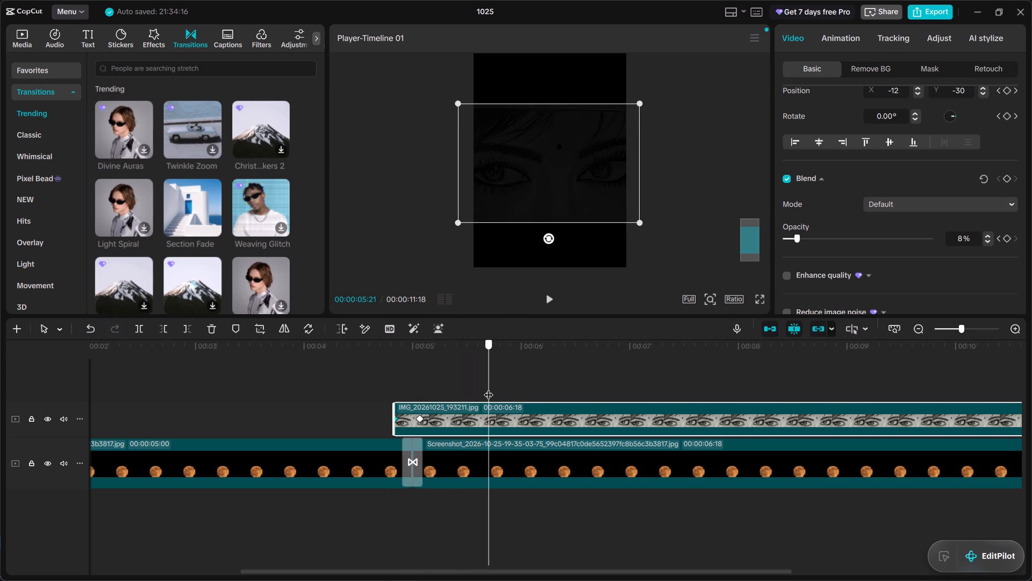
left_click_drag(489, 388, 436, 388)
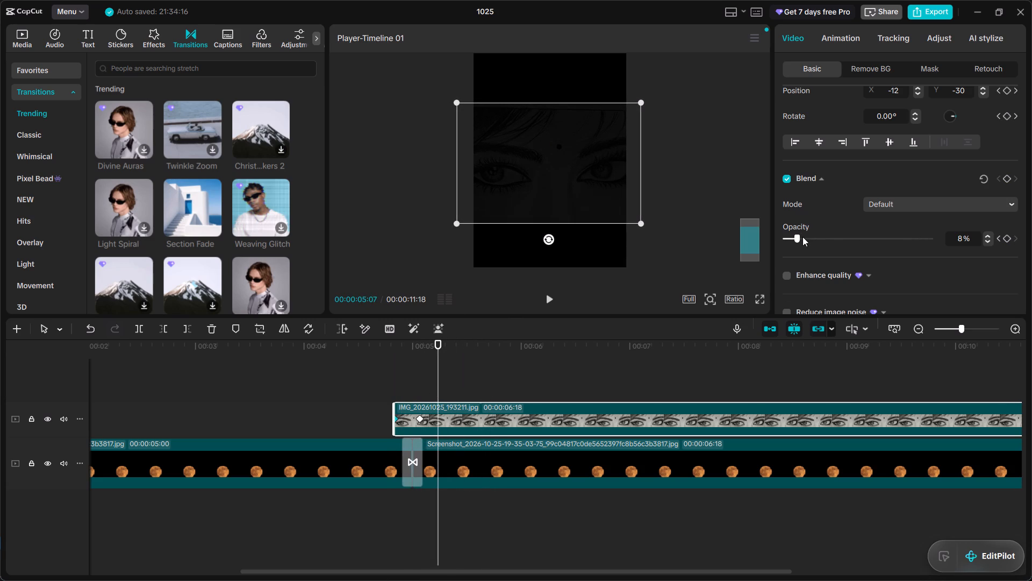
left_click_drag(440, 379, 485, 382)
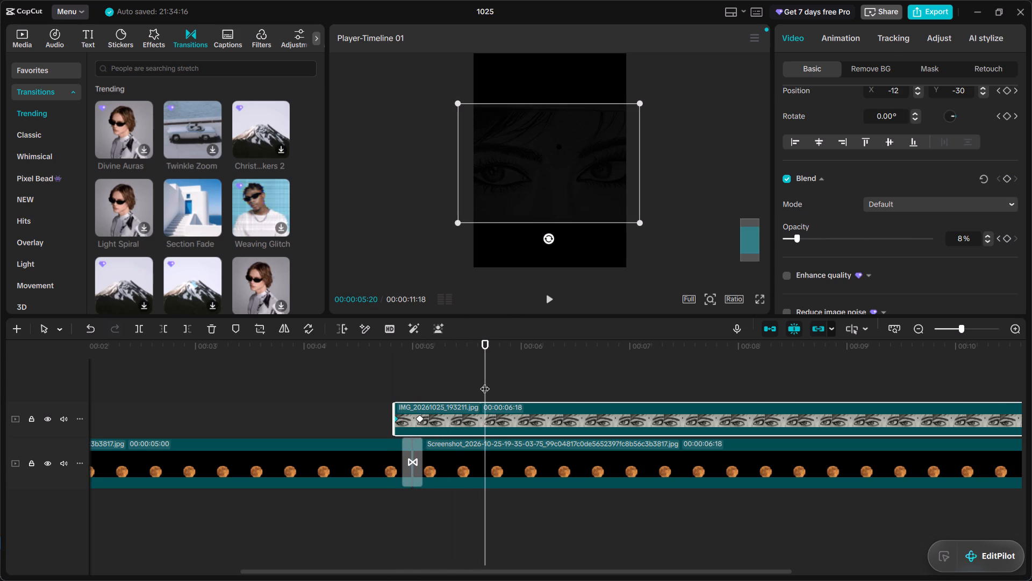
left_click_drag(796, 237, 912, 247)
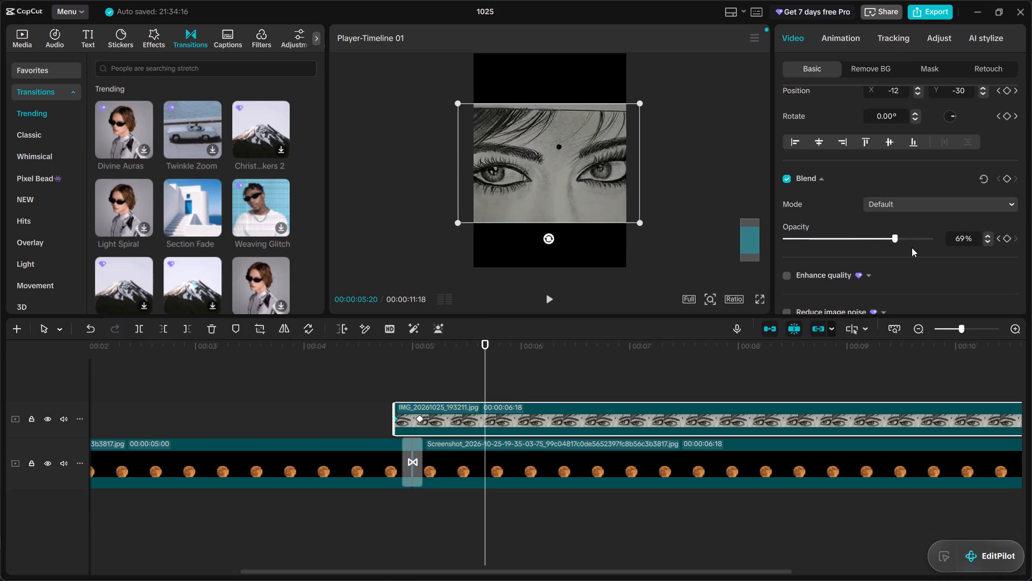
left_click_drag(912, 247, 943, 245)
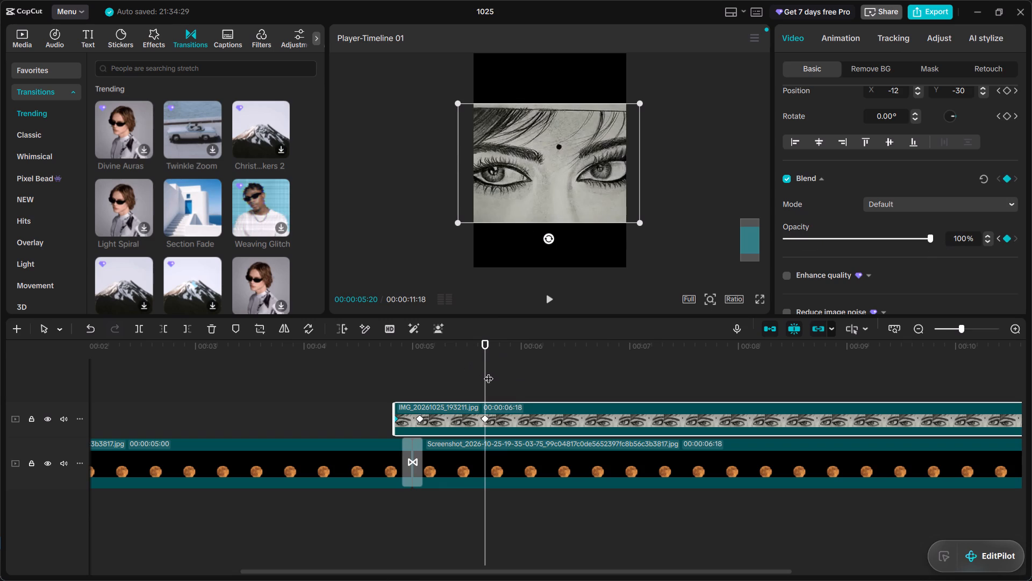
Play back the passage from the shrinking moon into the eyes image several times to examine the fade.
left_click_drag(484, 380, 362, 389)
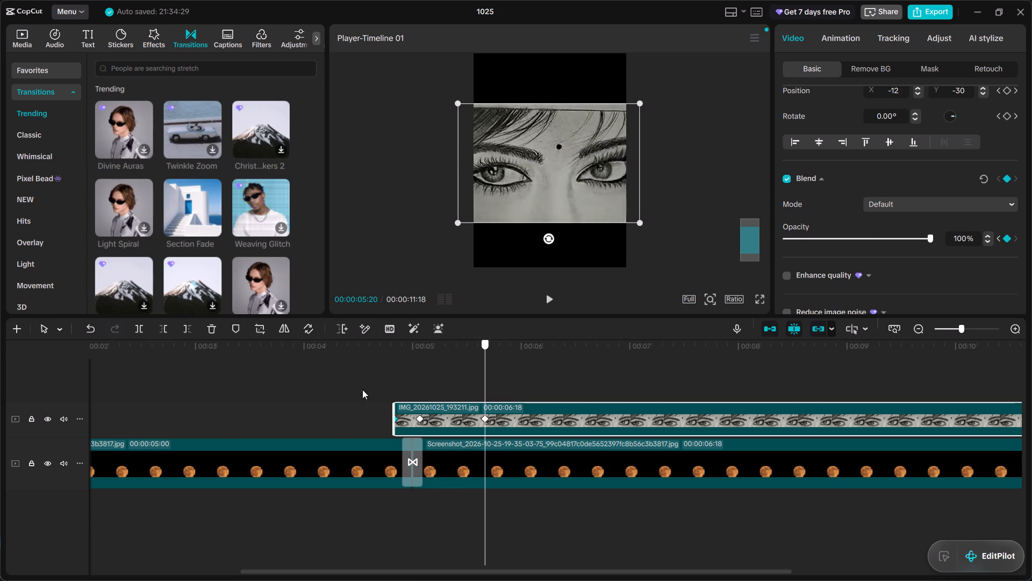
left_click_drag(362, 389, 218, 401)
key("space")
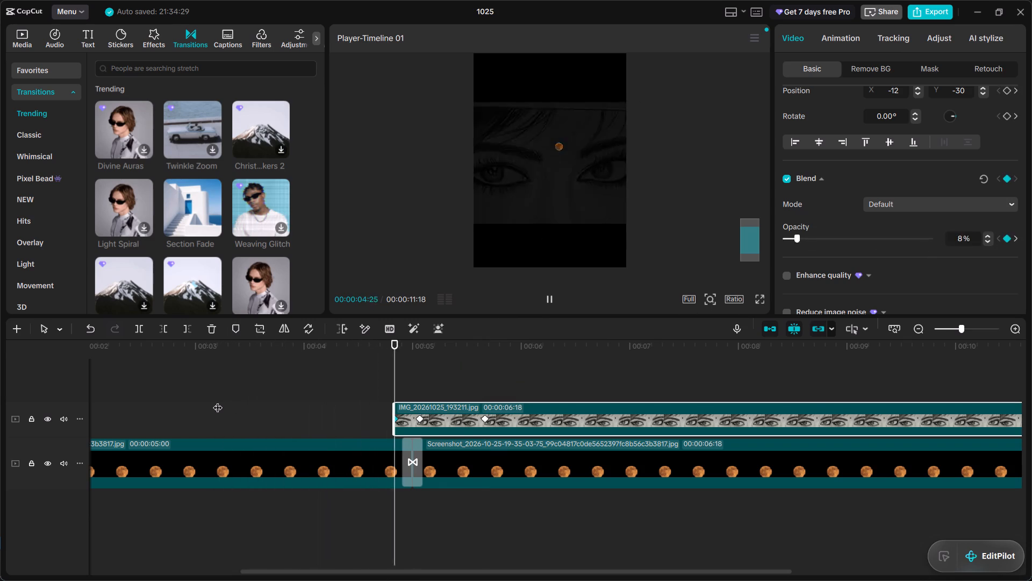
key("space")
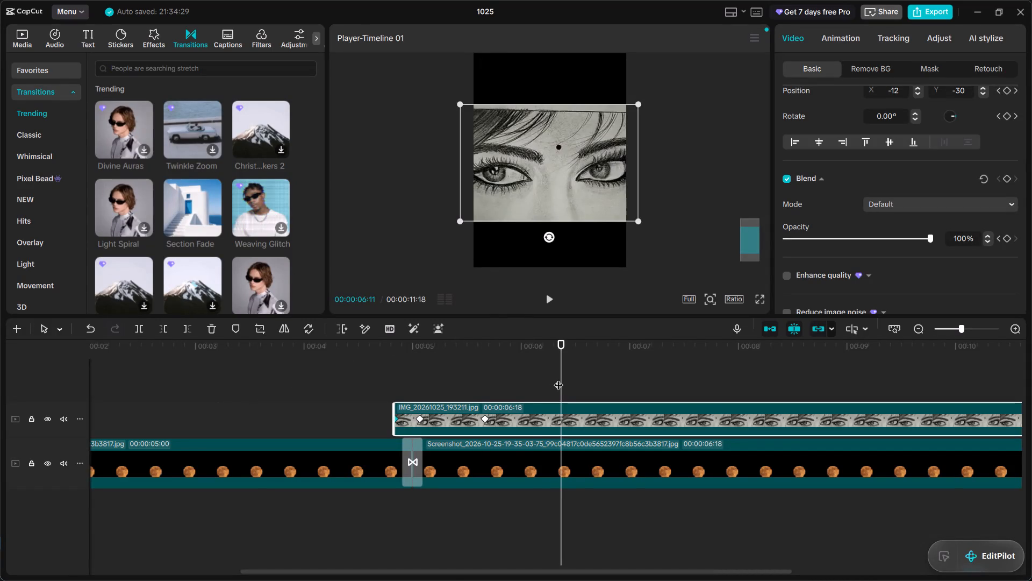
left_click_drag(559, 377, 250, 368)
key("space")
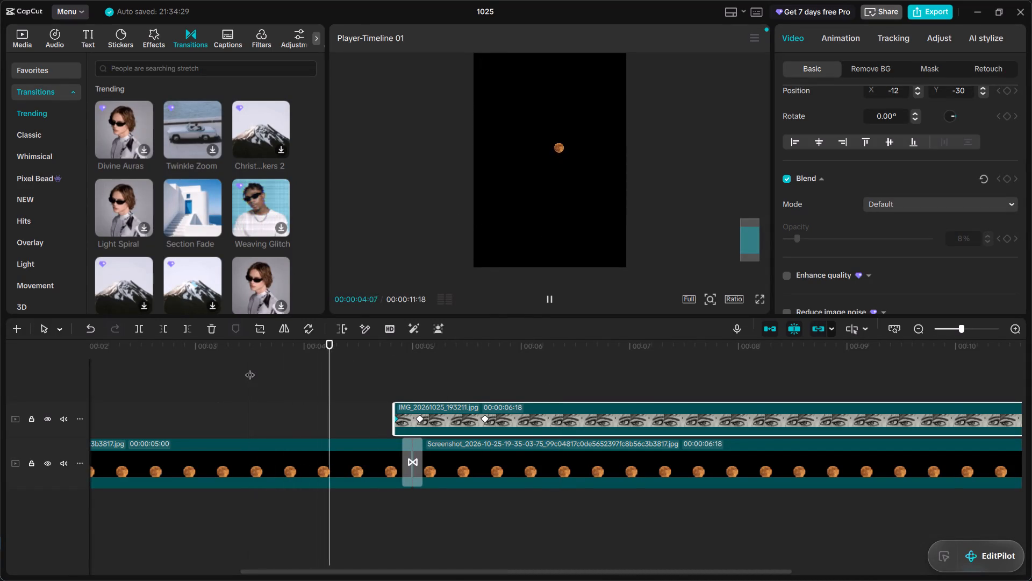
key("space")
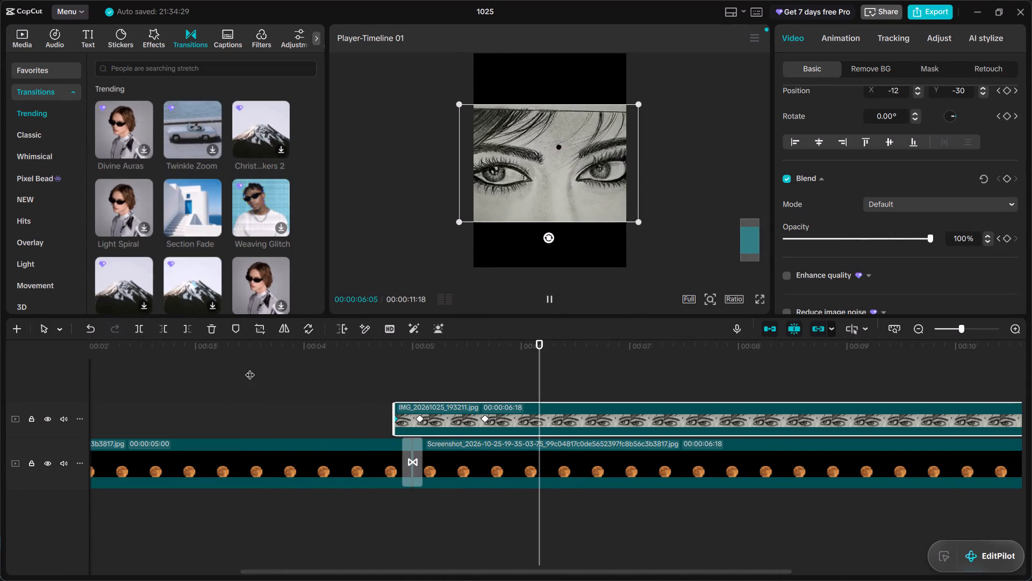
left_click_drag(539, 375, 439, 392)
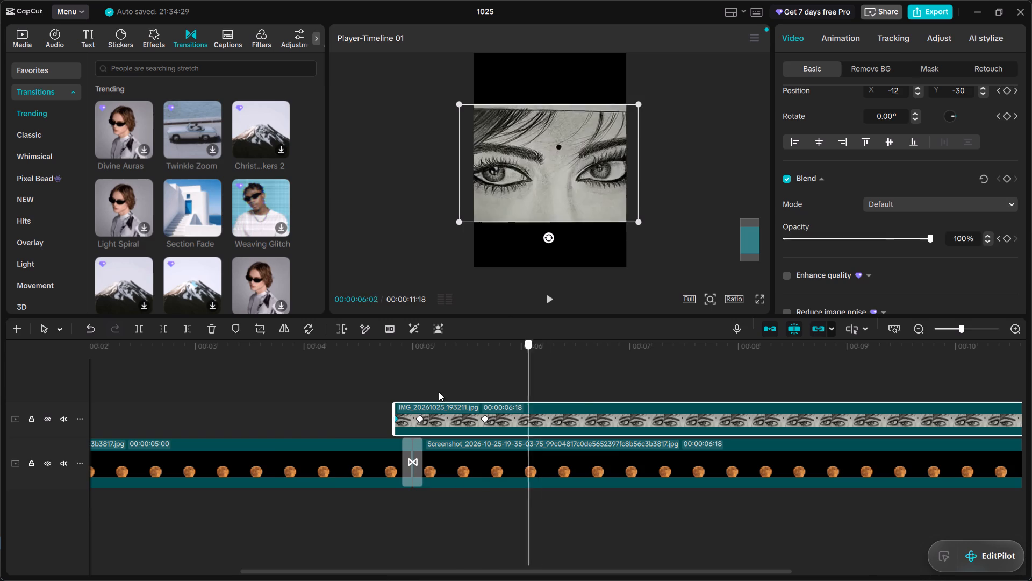
left_click_drag(439, 392, 257, 415)
key("space")
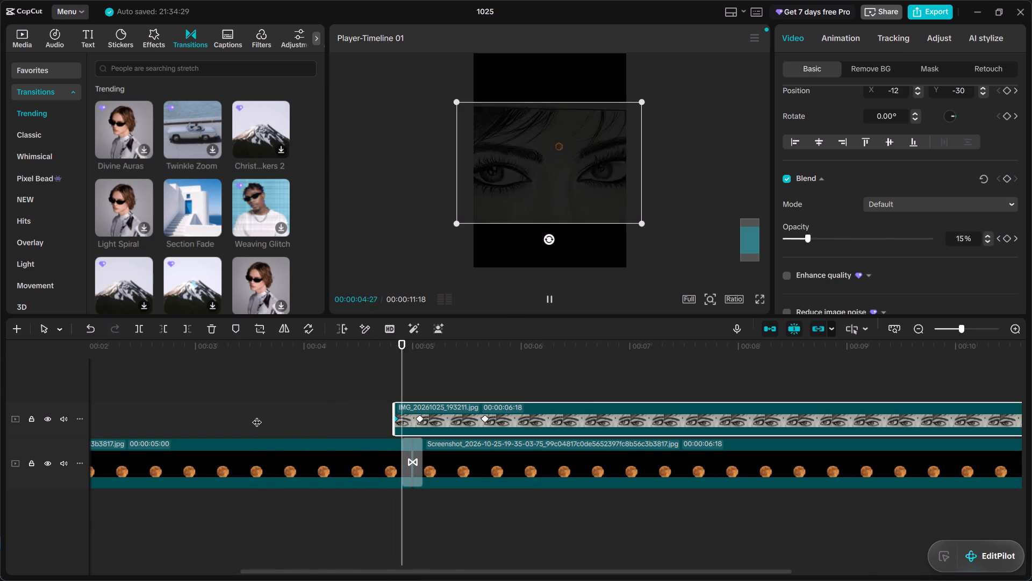
key("space")
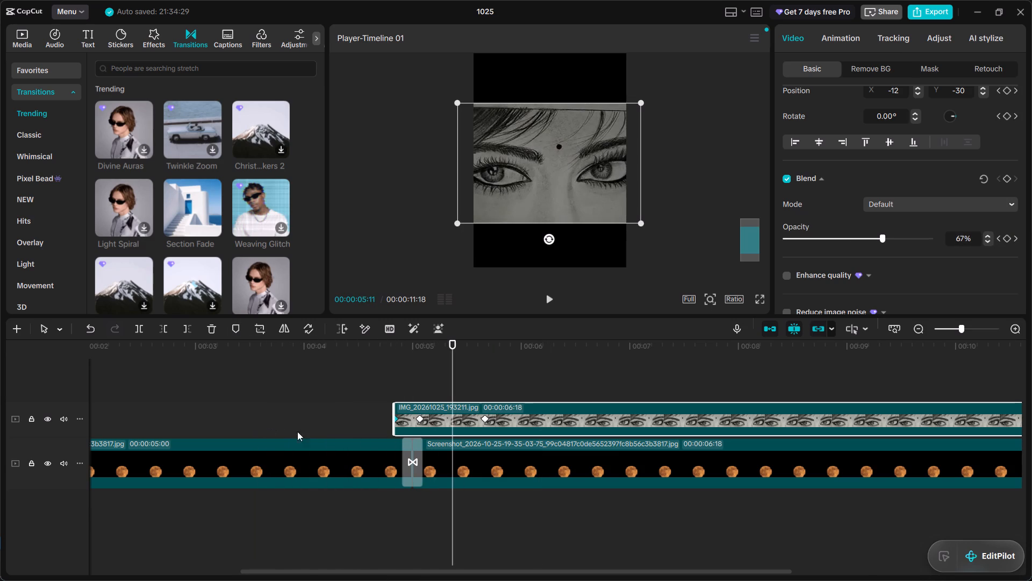
left_click_drag(453, 371, 378, 372)
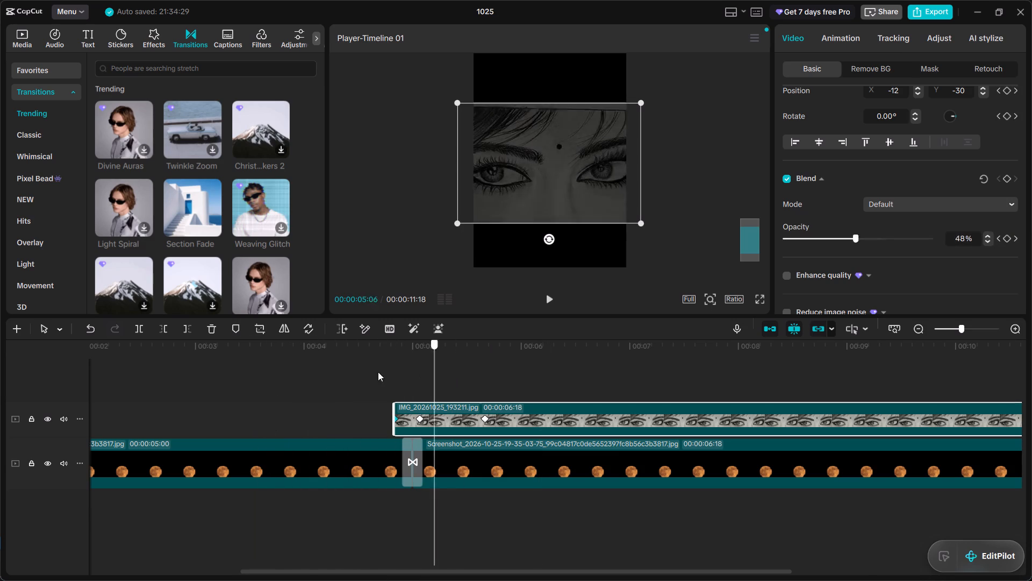
left_click_drag(378, 372, 228, 395)
key("space")
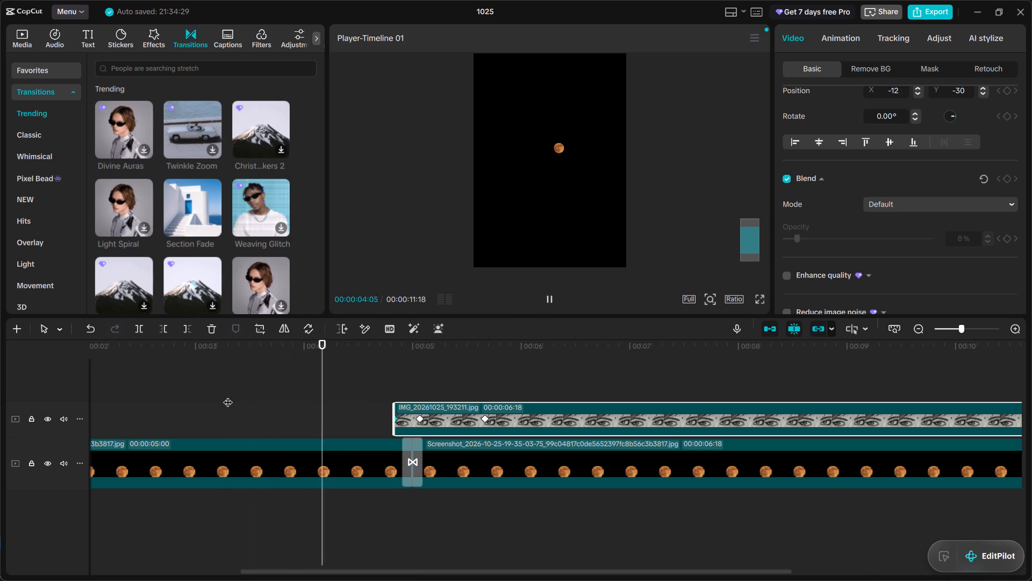
key("space")
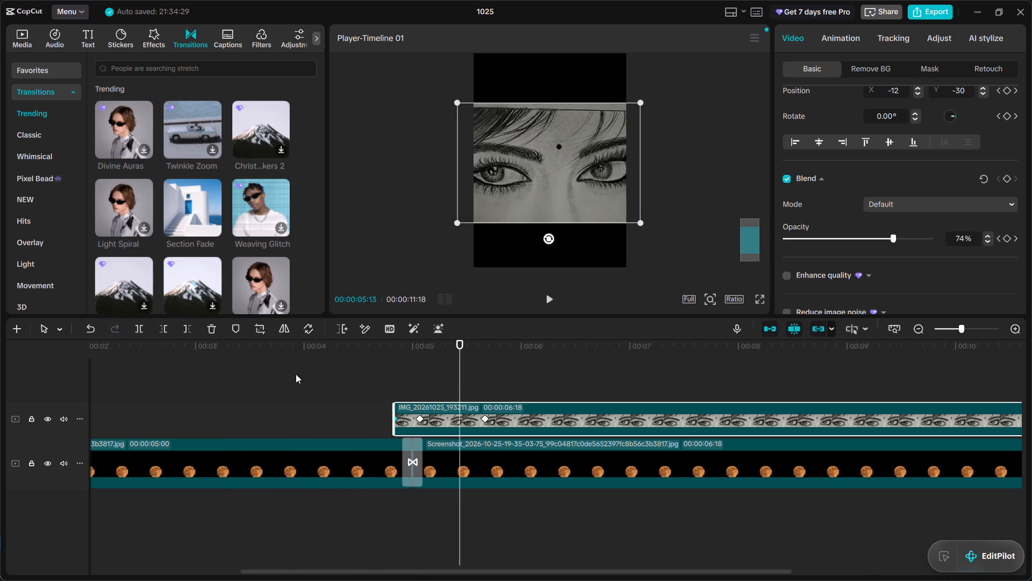
Scrub through the whole timeline, especially the overlap of the first moon clip and the eyes image, to examine the fade.
left_click_drag(460, 378, 195, 378)
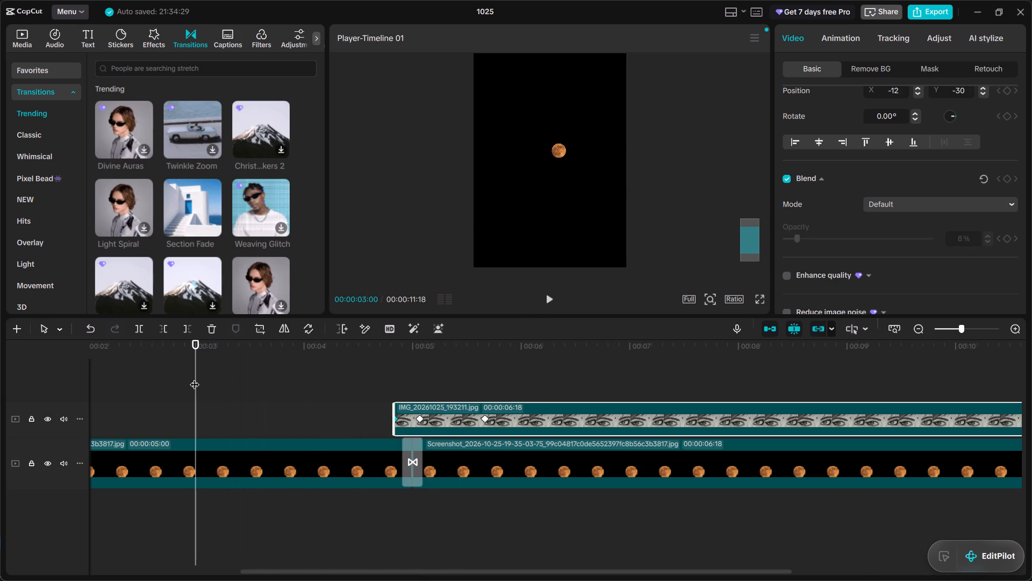
scroll(493, 374, "down", 19, "ctrl")
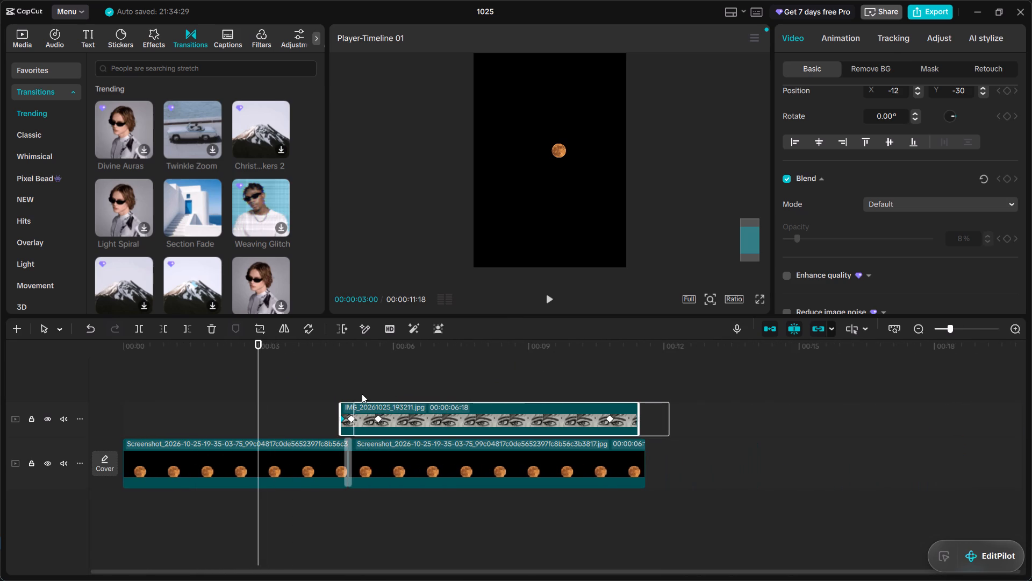
left_click(279, 381)
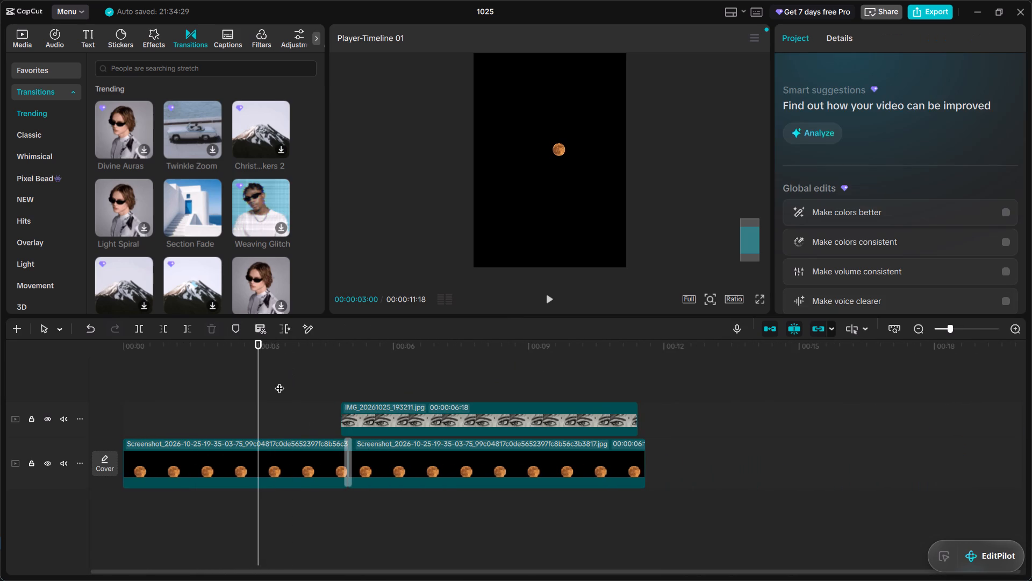
left_click_drag(279, 381, 357, 387)
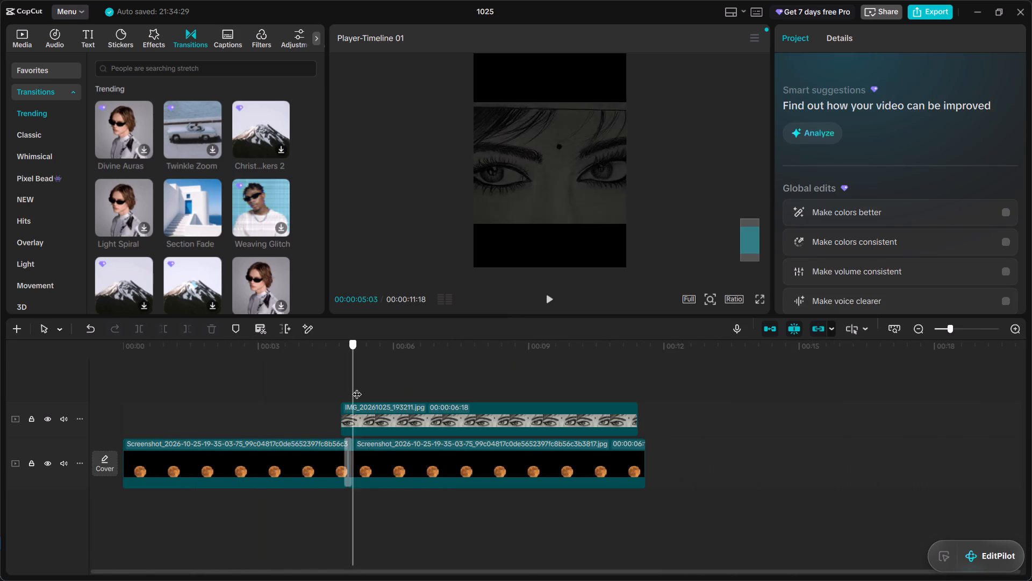
left_click_drag(357, 387, 344, 401)
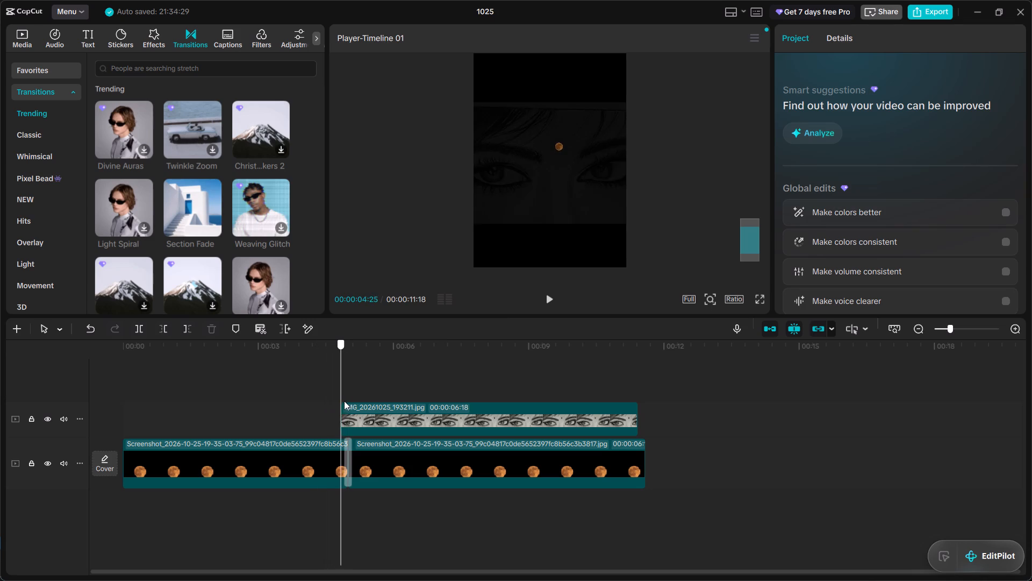
left_click_drag(344, 401, 345, 403)
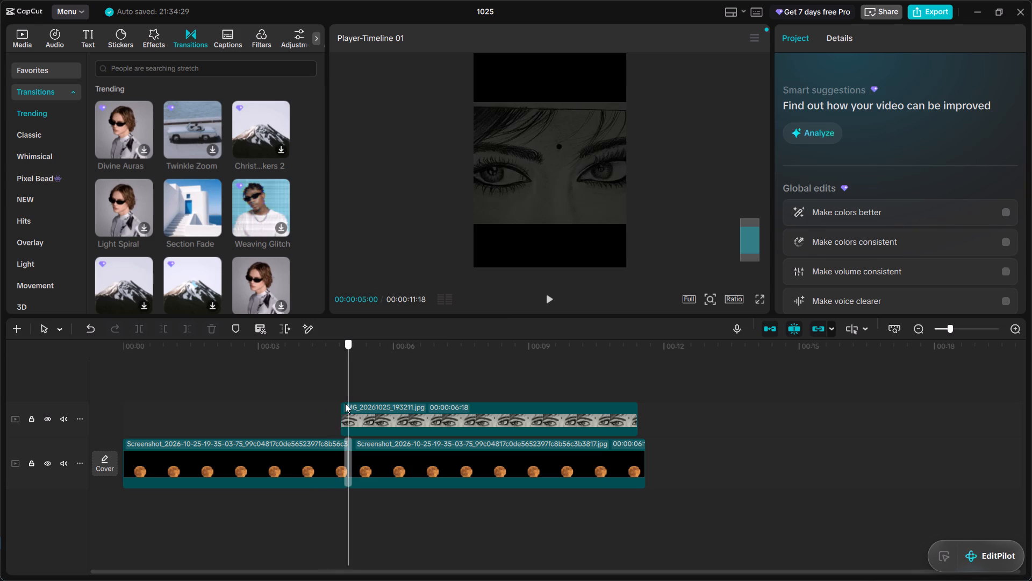
left_click_drag(345, 403, 343, 408)
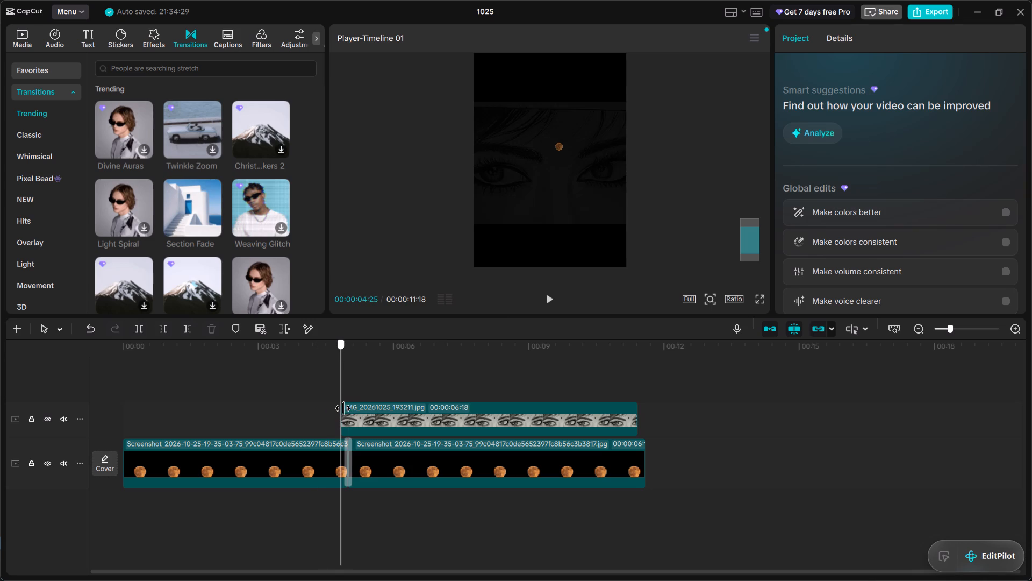
left_click_drag(343, 408, 322, 408)
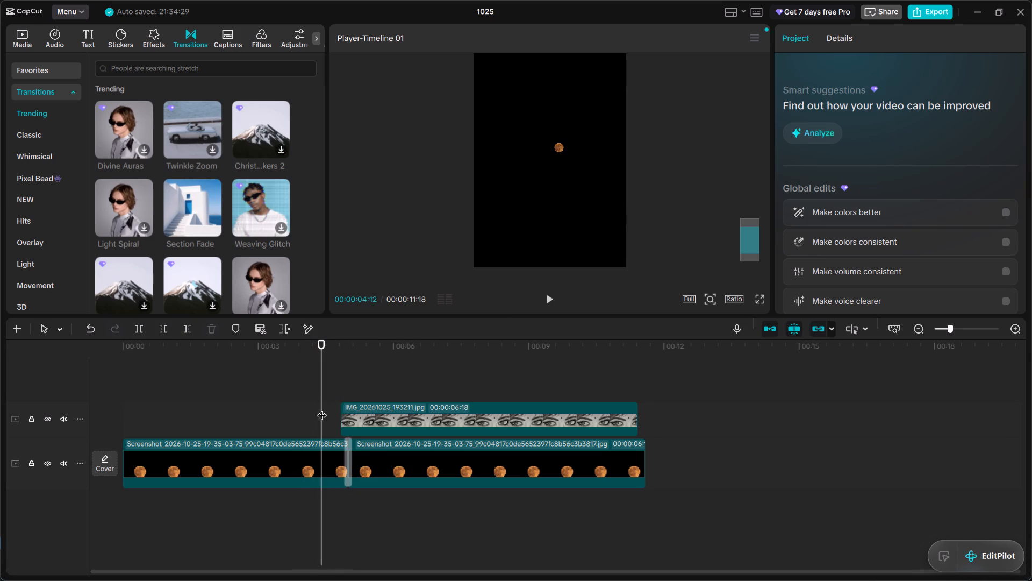
Extend the start of the eyes image clip one frame earlier, to a clip duration of 00:00:06:19.
scroll(369, 415, "up", 7, "ctrl")
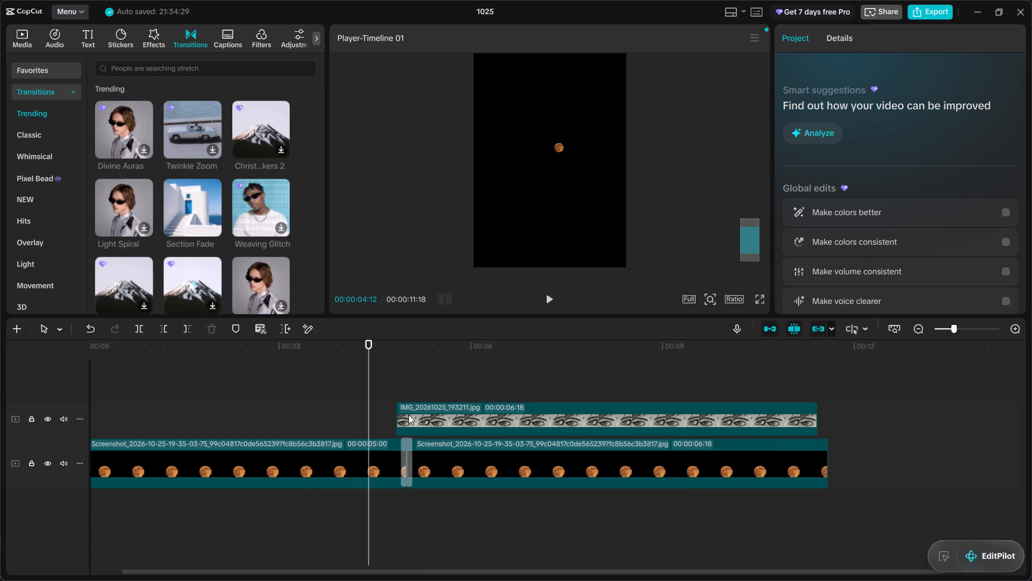
left_click(408, 415)
left_click(396, 416)
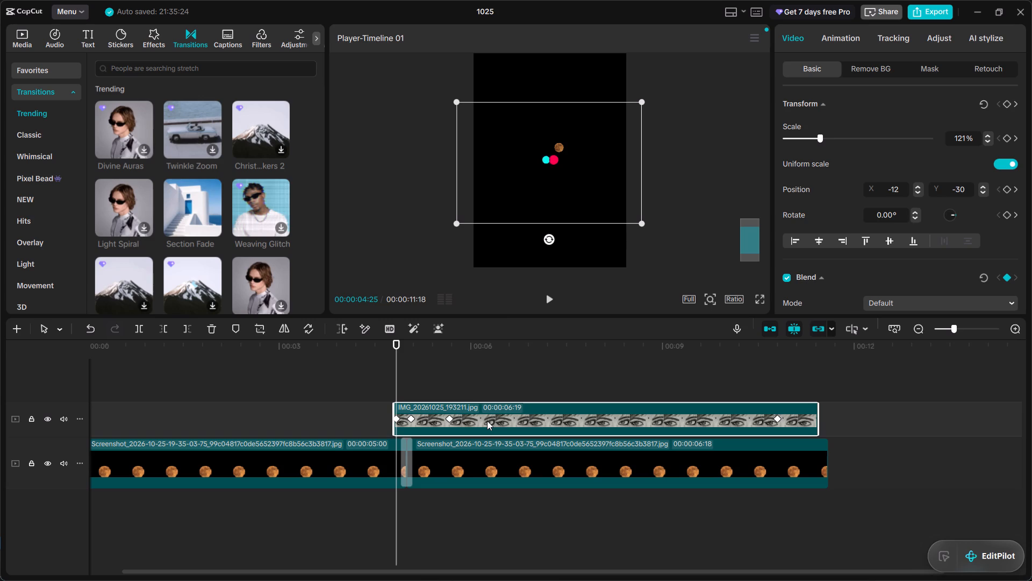
left_click(497, 372)
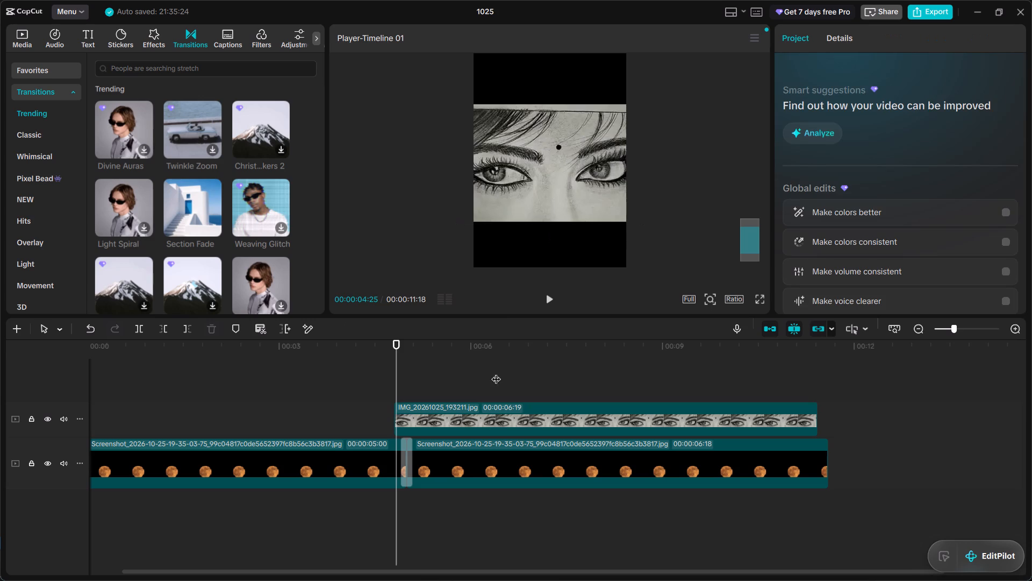
Play back the passage from the shrinking moon into the zooming-out eyes image to examine the fade.
left_click(406, 378)
left_click_drag(406, 378, 376, 377)
key("space")
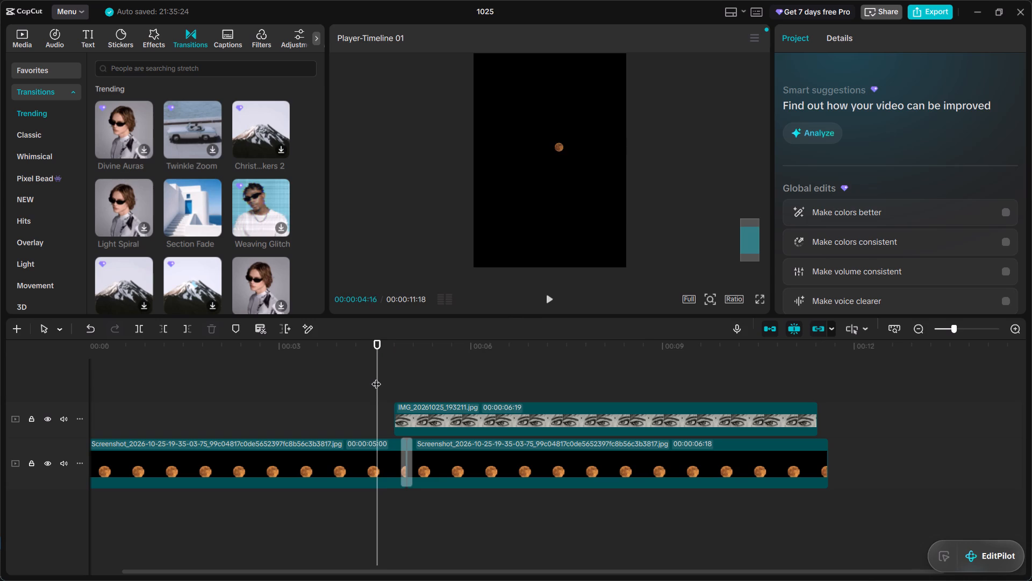
key("space")
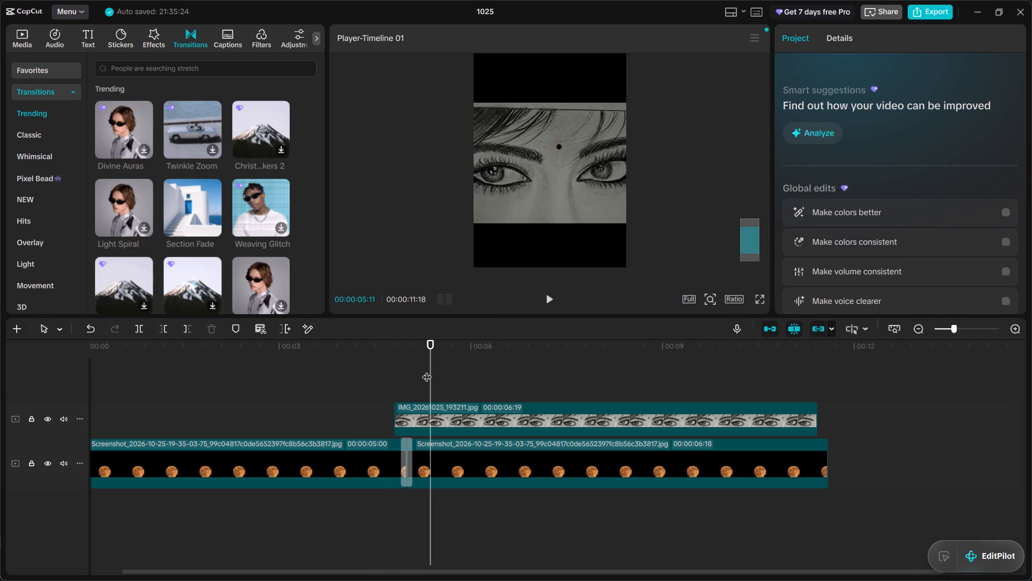
left_click_drag(427, 370, 285, 380)
key("space")
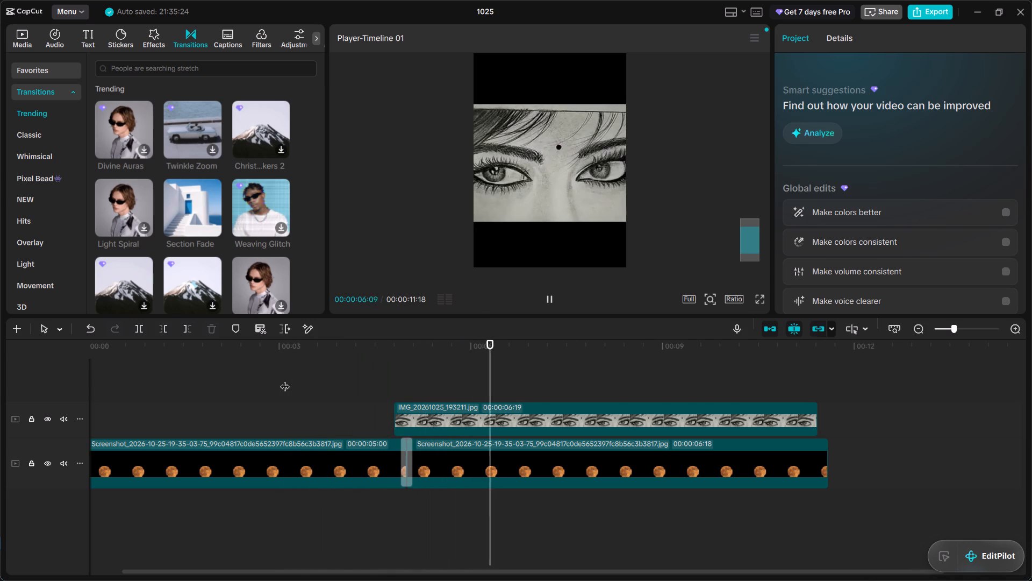
key("space")
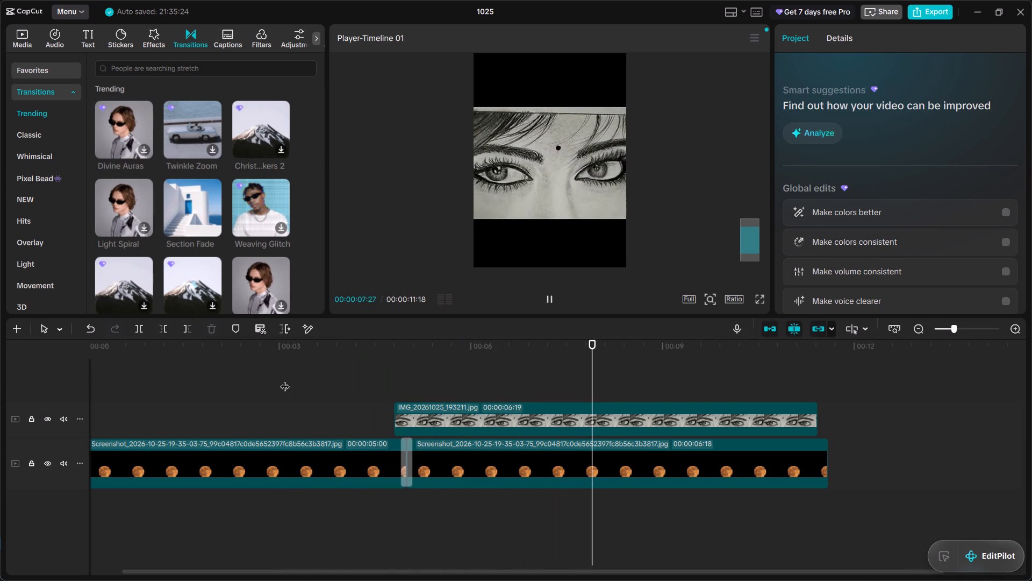
Trim the end of the second moon clip to a duration of 00:00:06:13, level with the eyes image's end, and recheck the fade.
left_click(827, 457)
left_click_drag(827, 457, 819, 460)
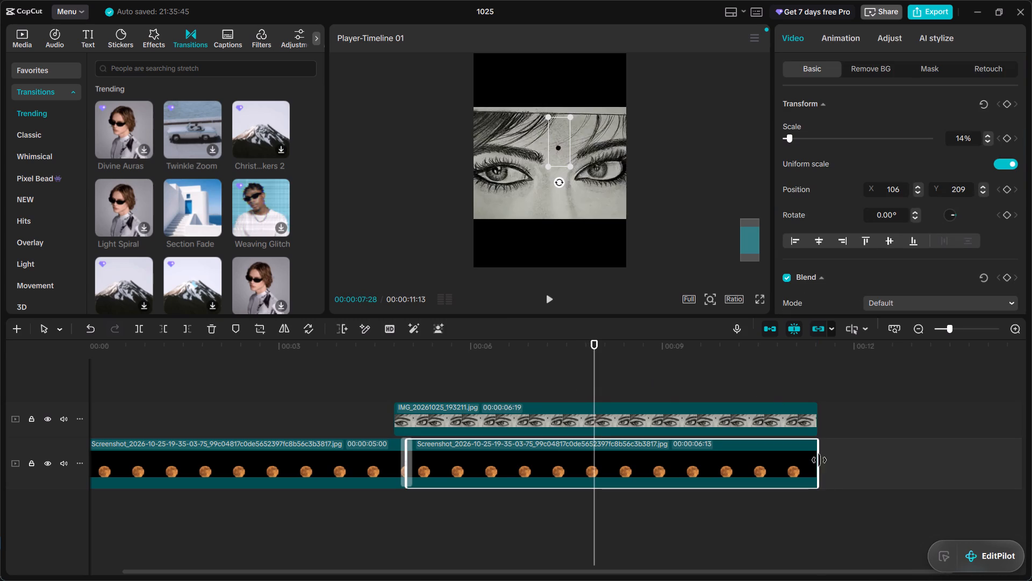
left_click(545, 375)
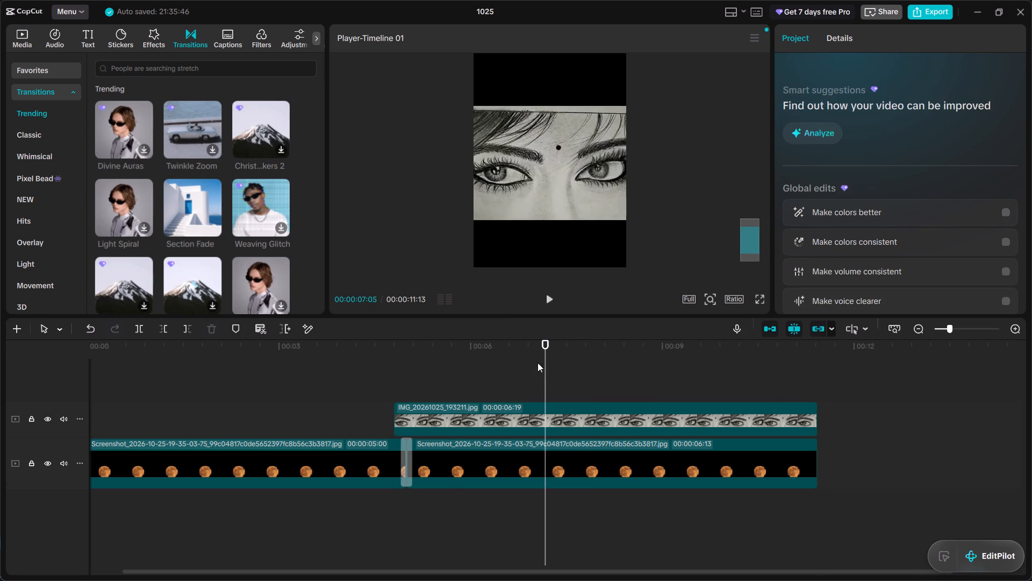
left_click_drag(546, 372, 400, 383)
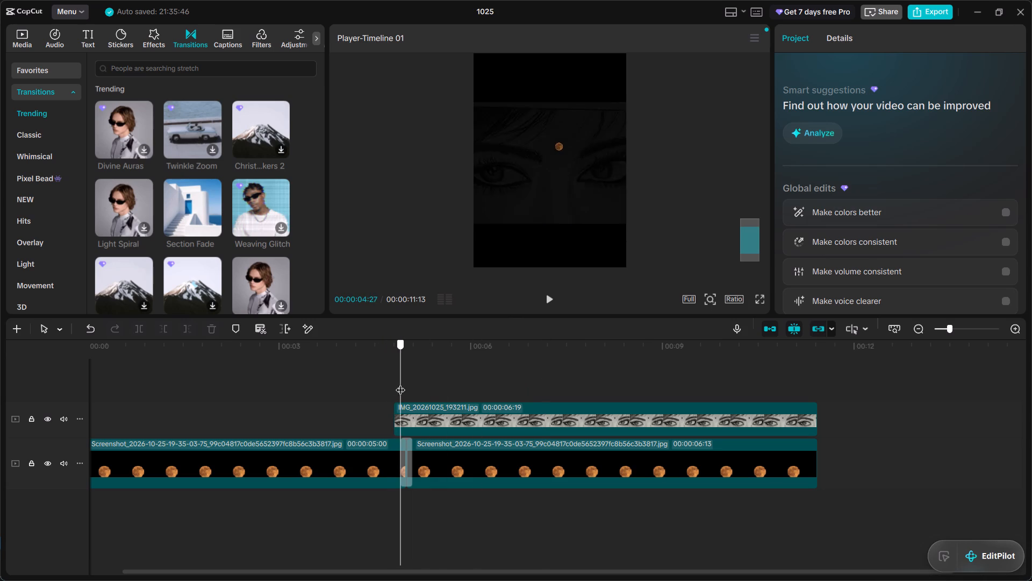
left_click_drag(400, 383, 398, 392)
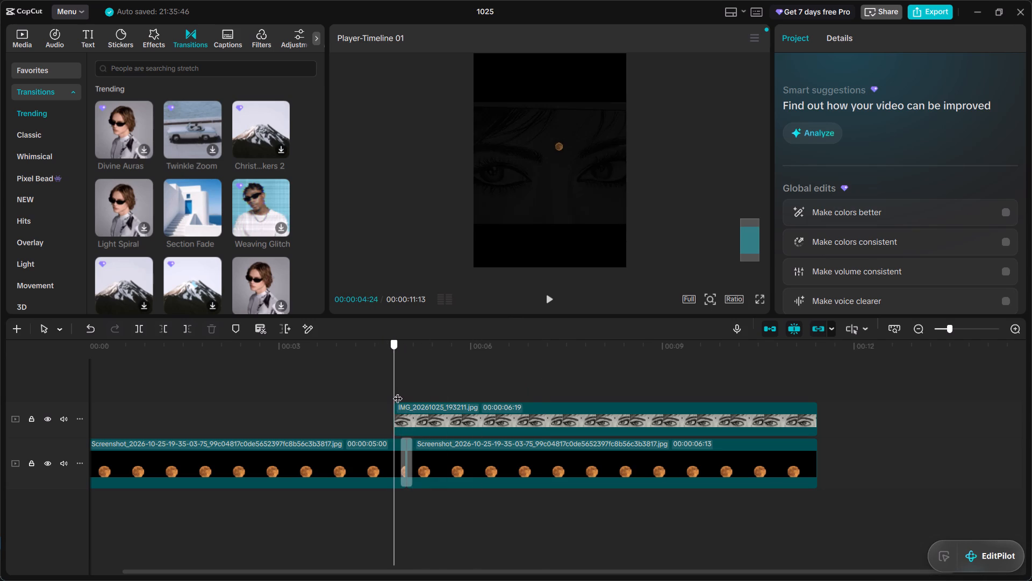
left_click_drag(398, 392, 463, 390)
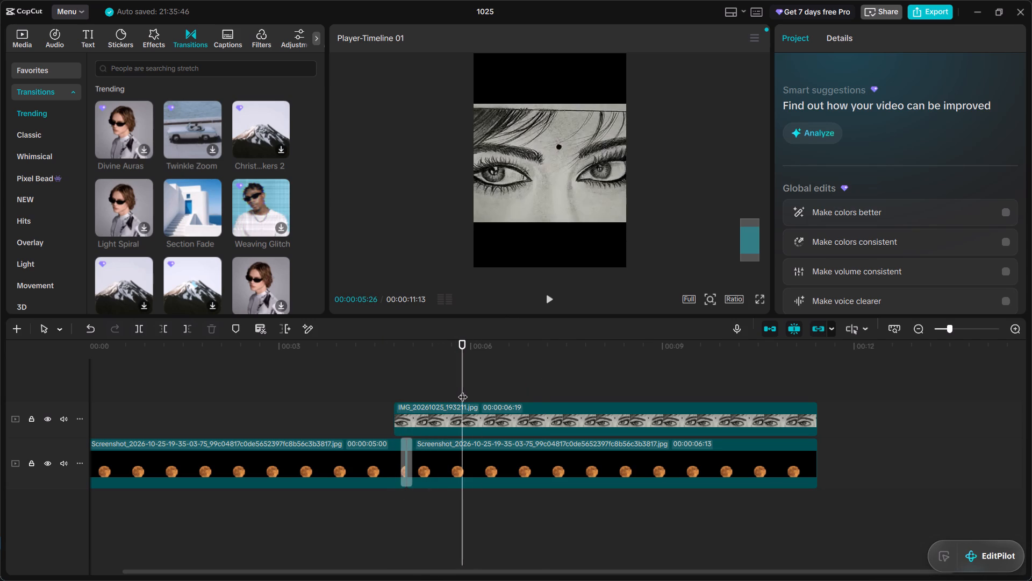
Export the video as 1025 to the Downloads folder, with the frame rate at 60fps and the bit rate at Higher.
left_click(928, 14)
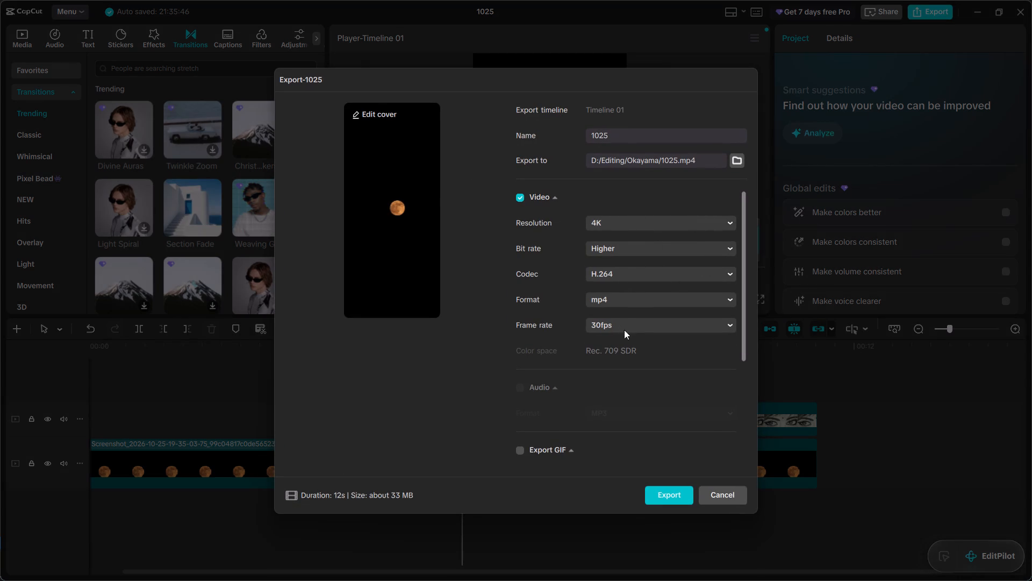
left_click(637, 325)
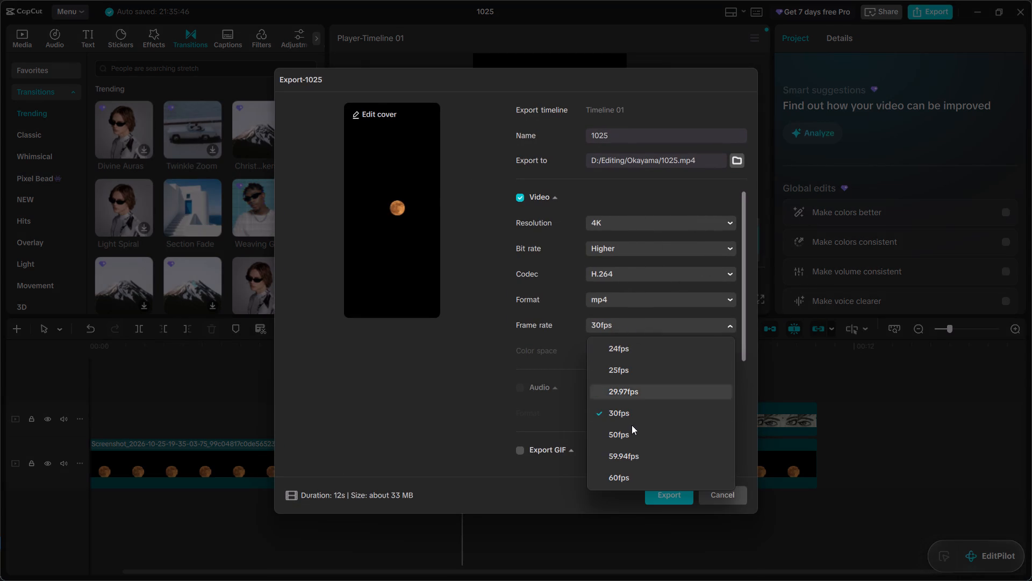
left_click(623, 477)
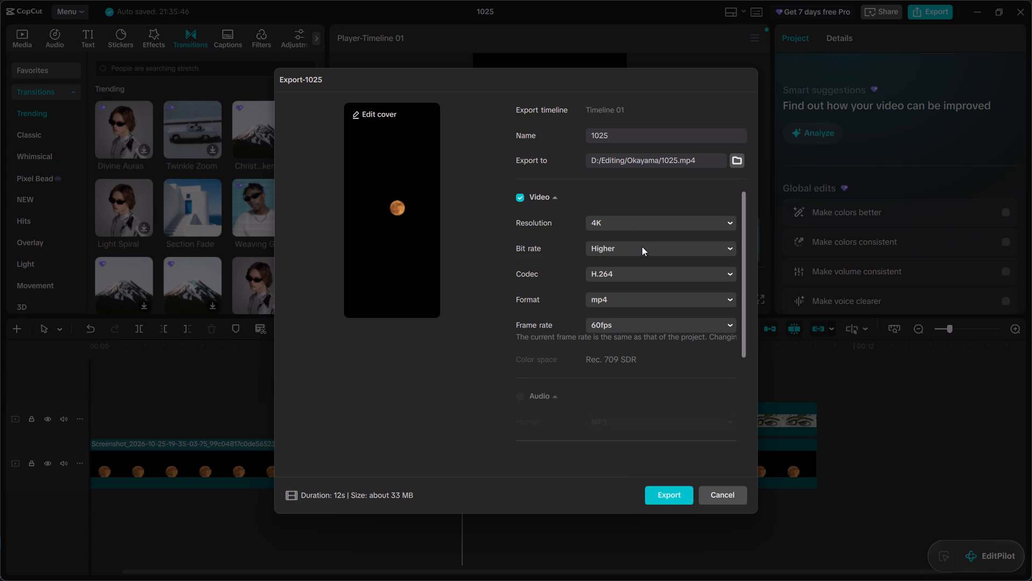
left_click(643, 248)
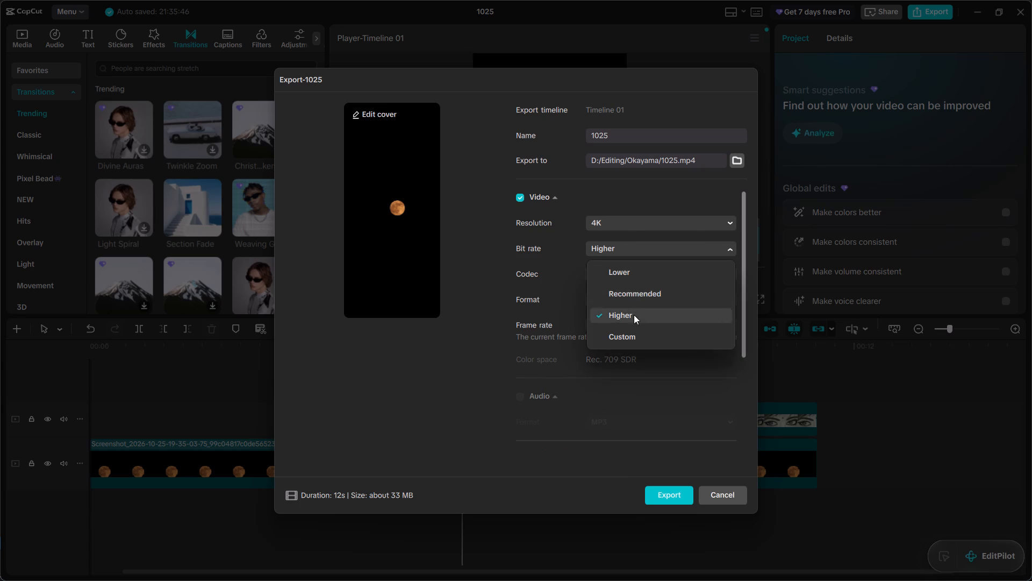
left_click(634, 315)
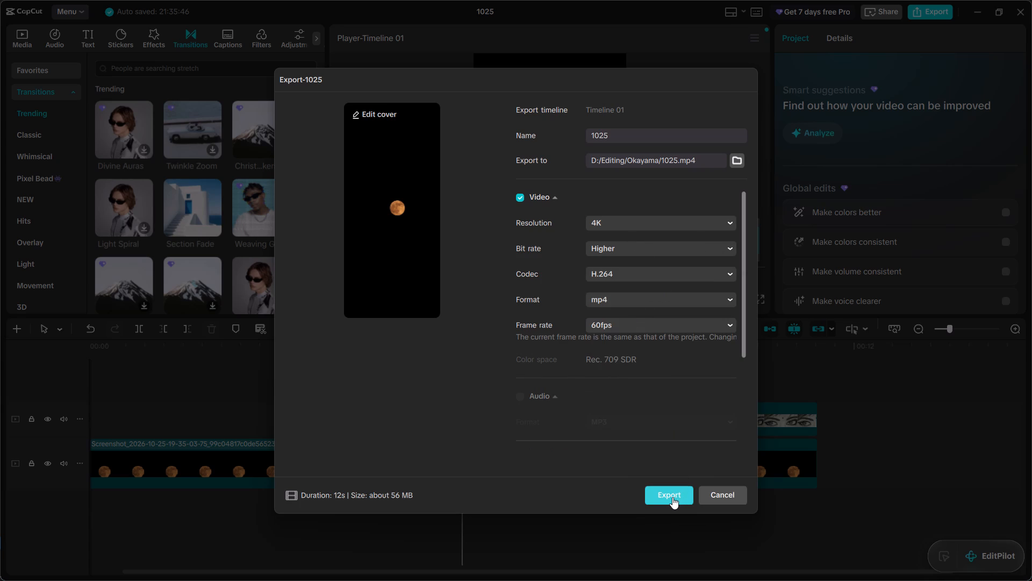
left_click(736, 160)
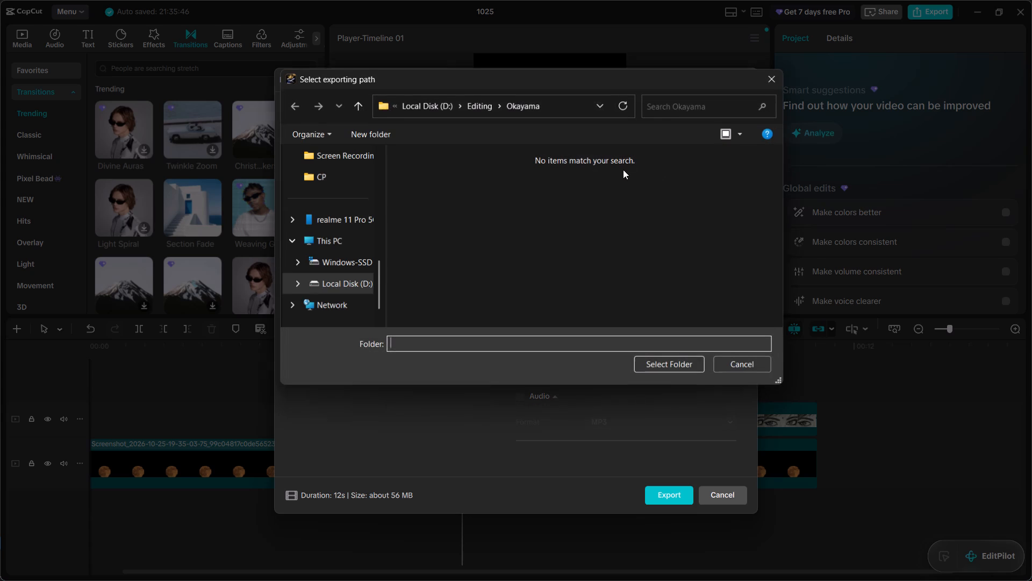
Set the export location to the Downloads folder and export the 1025 video.
scroll(362, 208, "up", 1)
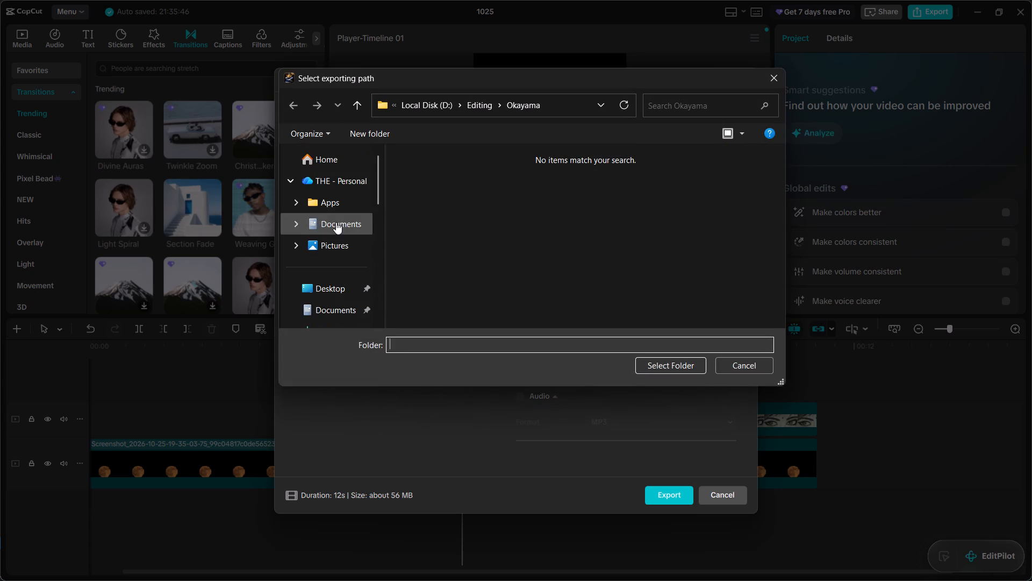
scroll(341, 306, "down", 1)
left_click(341, 212)
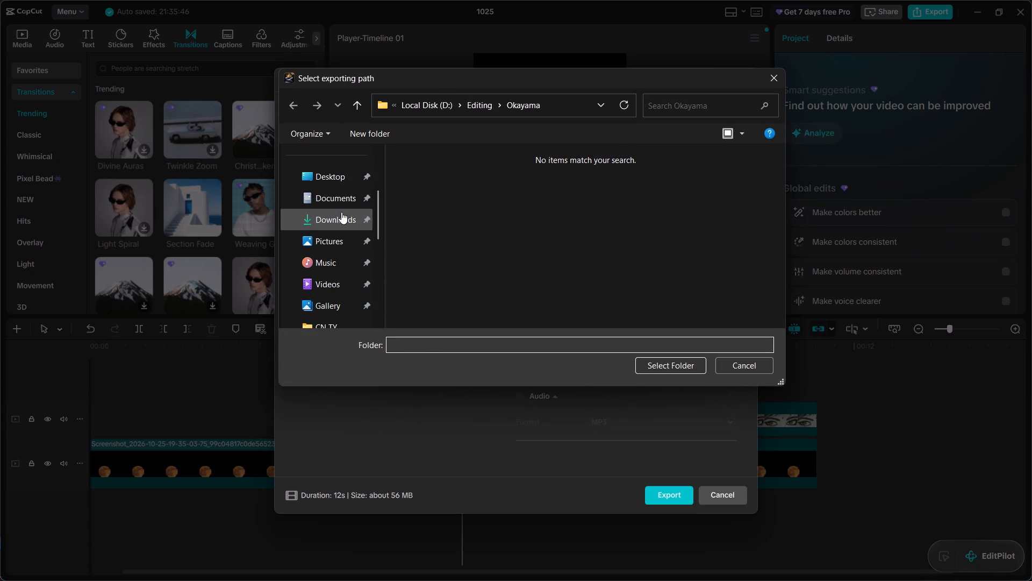
left_click(672, 364)
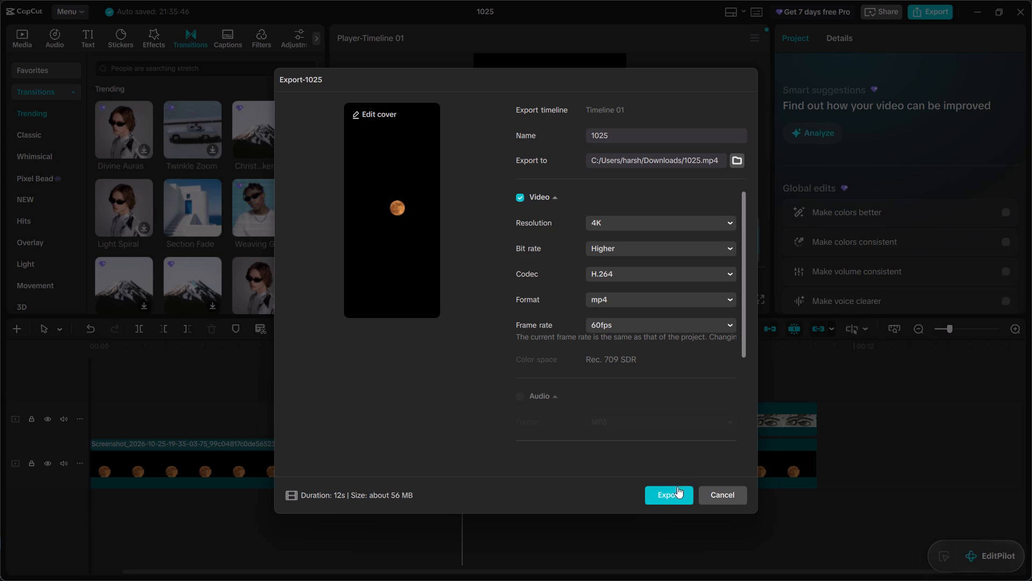
left_click(672, 493)
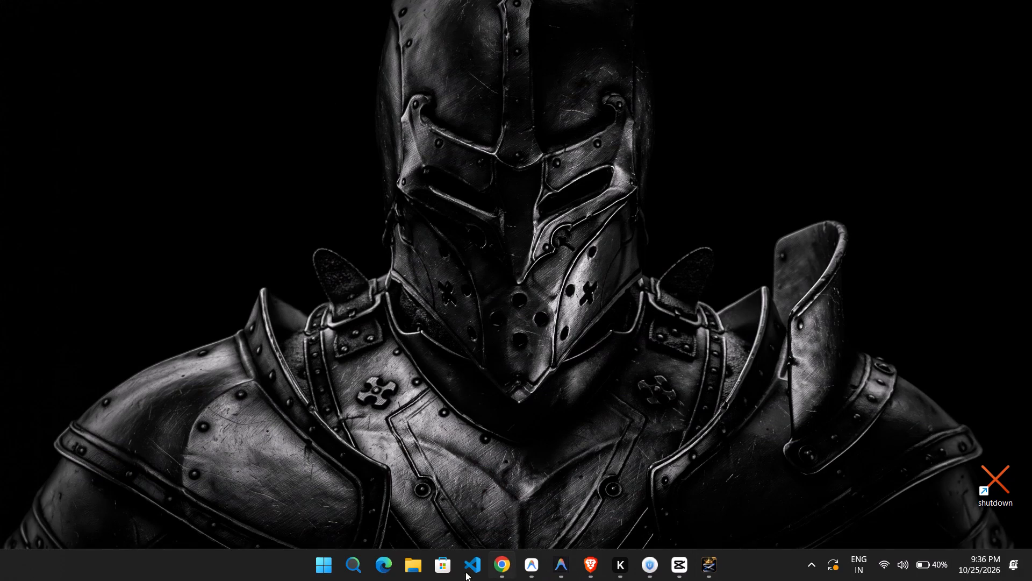
Open File Explorer.
left_click(417, 569)
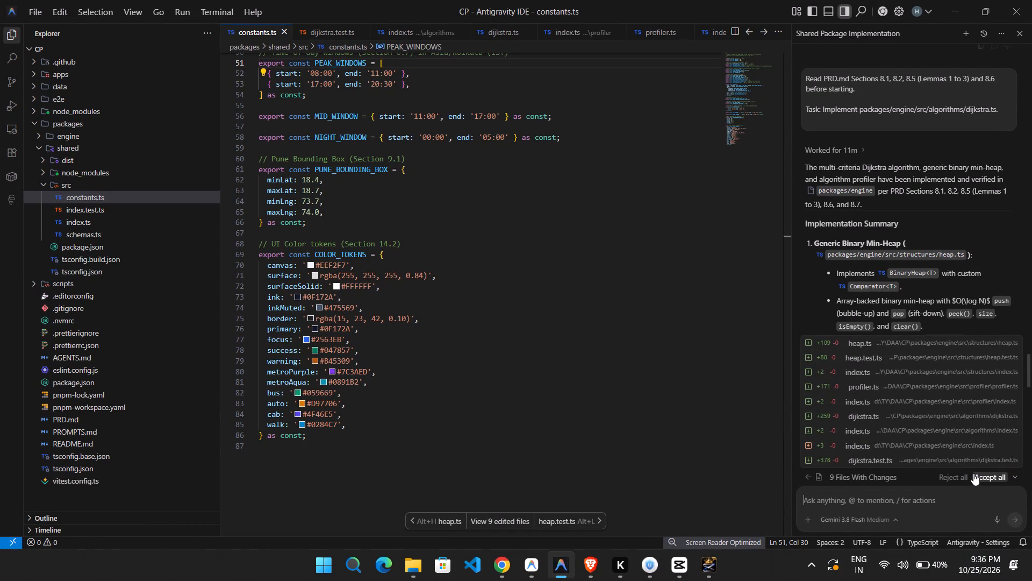
In Antigravity IDE, accept all of the agent's file changes for the Dijkstra algorithm implementation.
left_click(978, 476)
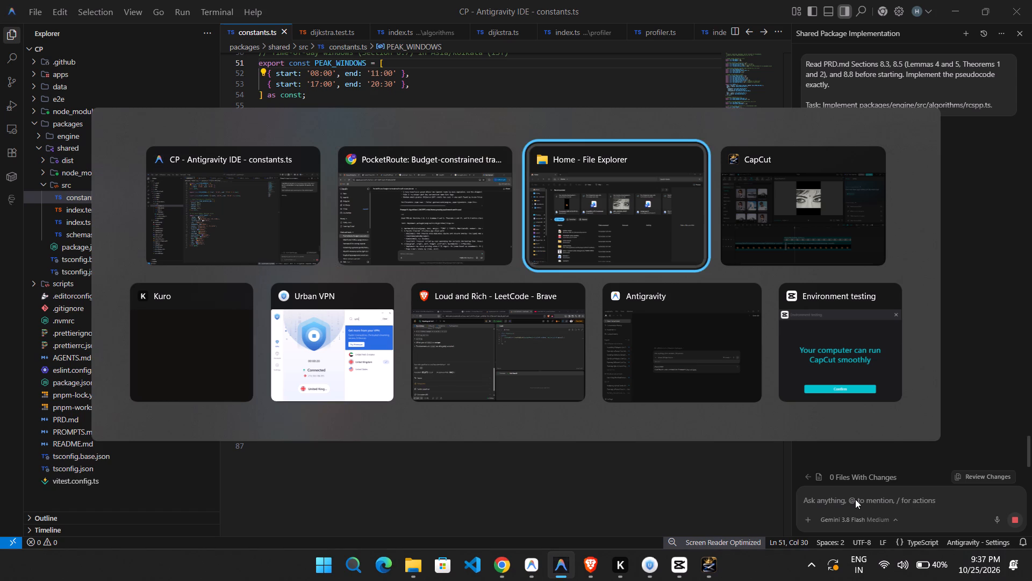
In File Explorer, share the 1025 MP4 file from Downloads to the owner's phone with Quick Share.
left_click(48, 293)
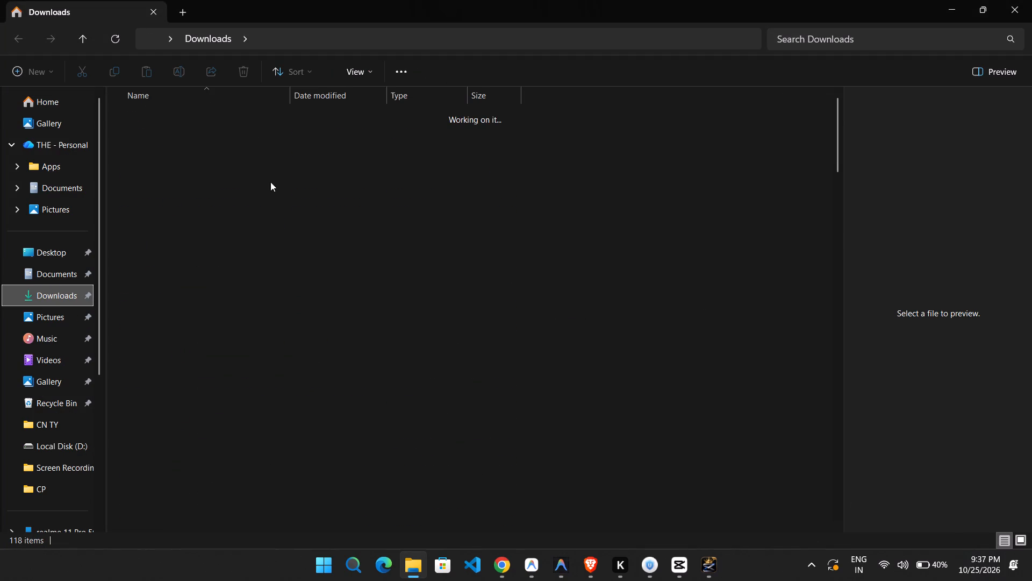
left_click(153, 130)
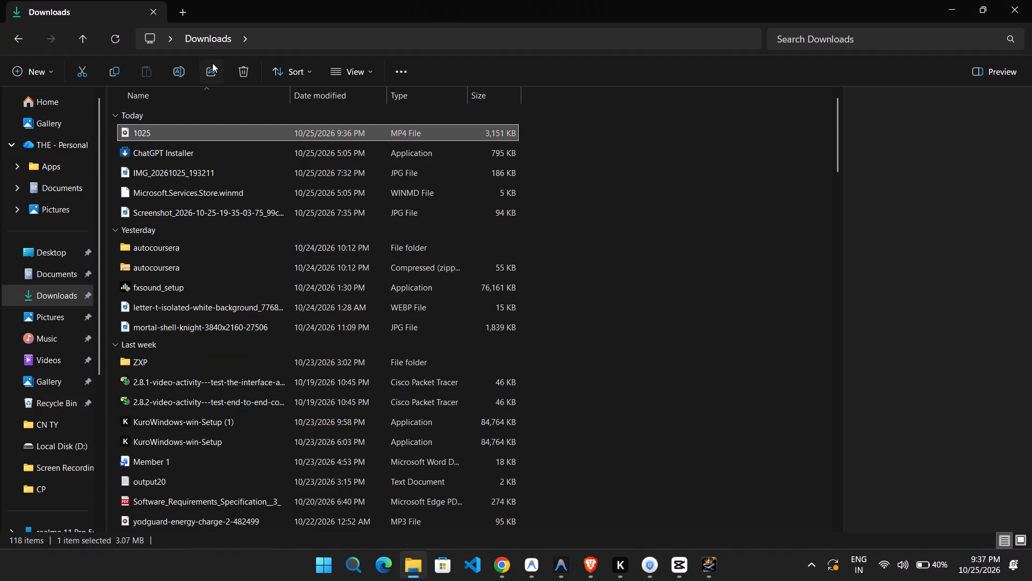
left_click(212, 63)
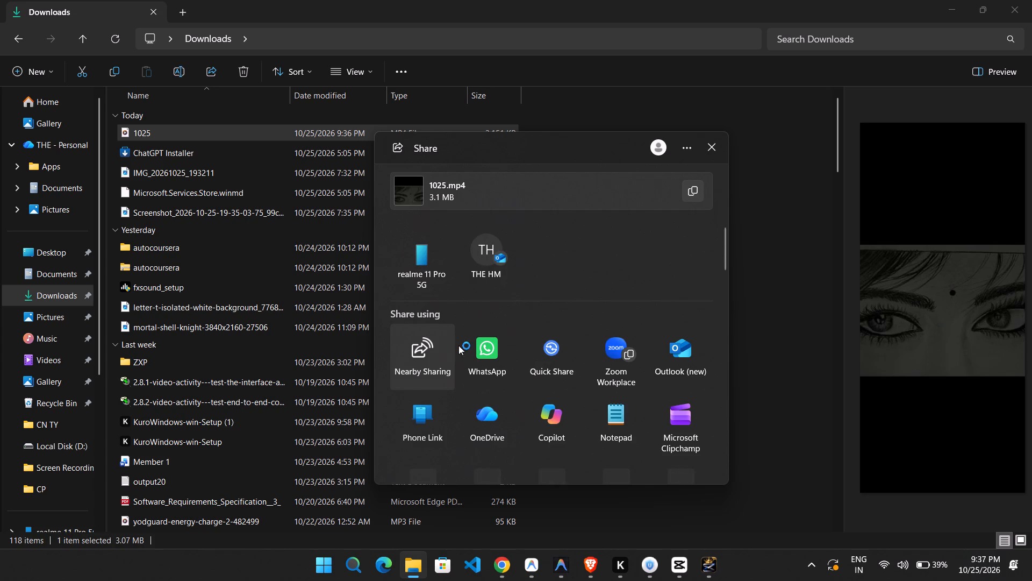
left_click(548, 347)
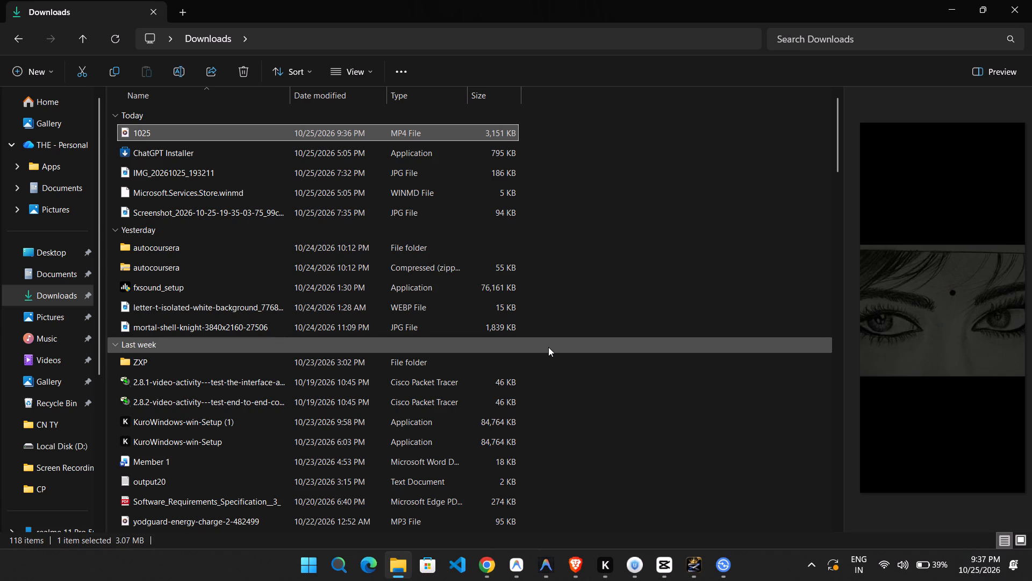
left_click(728, 563)
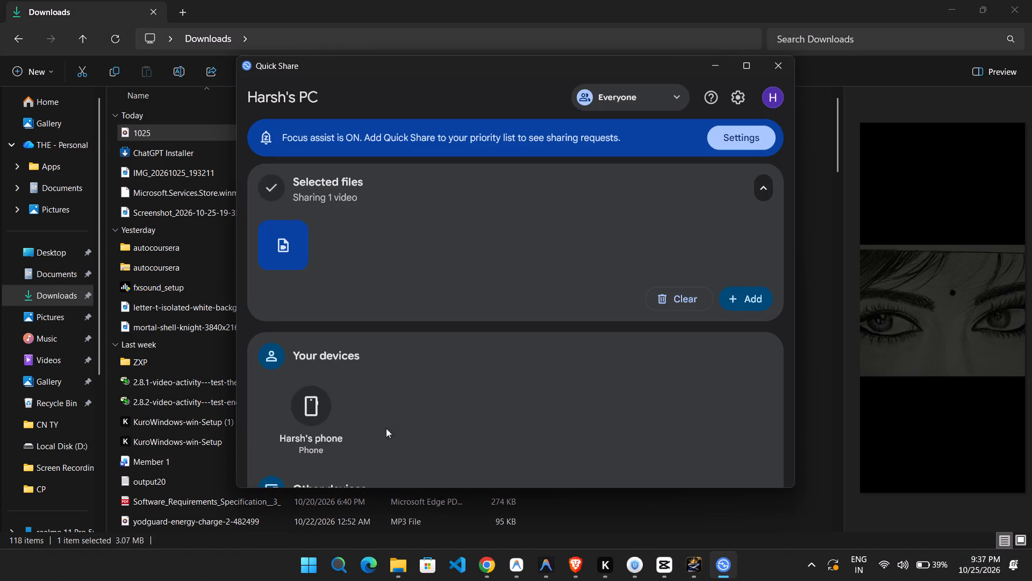
left_click(292, 406)
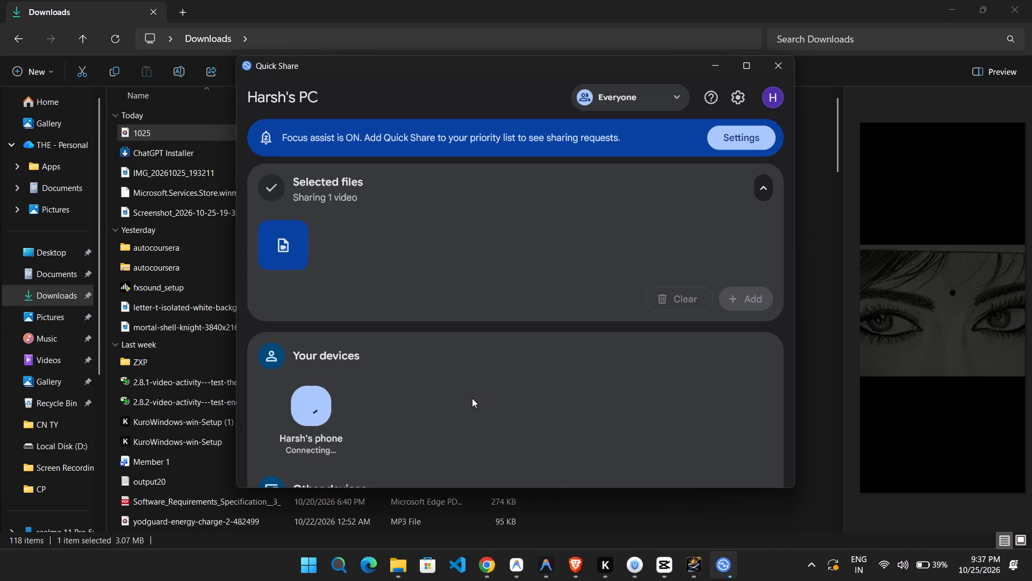
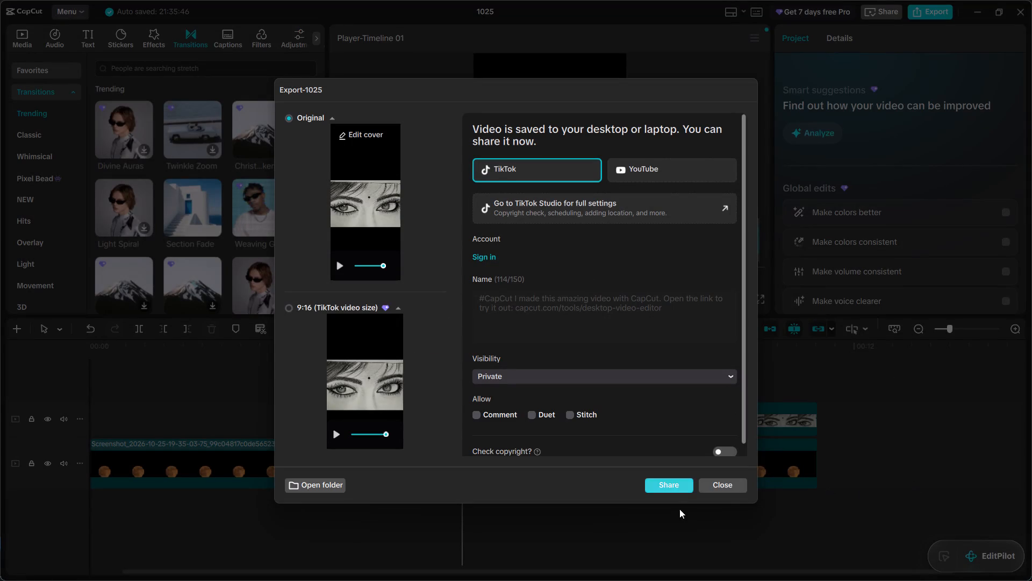
Dismiss the finished export and the feedback request, and export the video again to the Downloads folder with the resolution at 1080P.
left_click(728, 489)
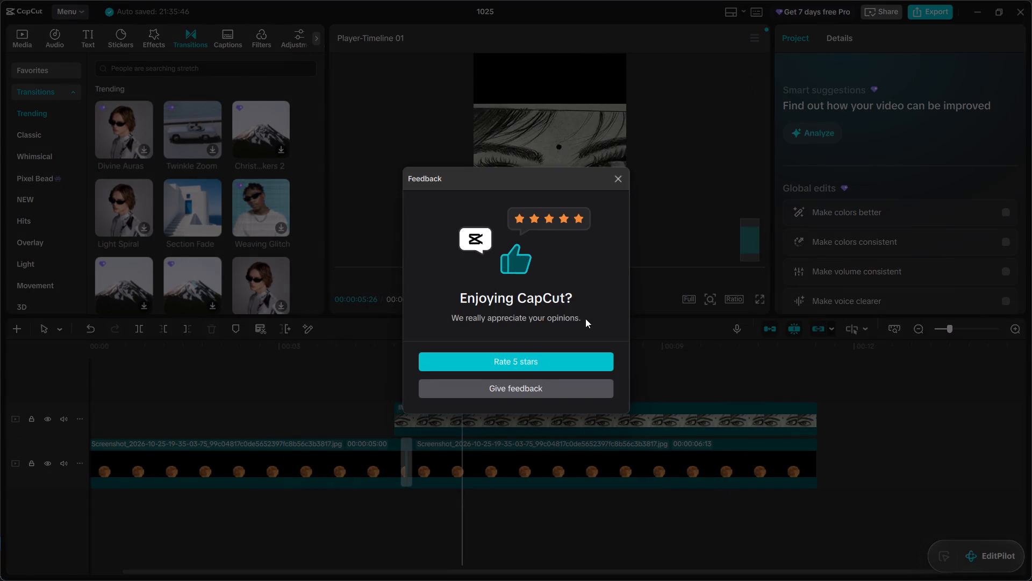
left_click(617, 169)
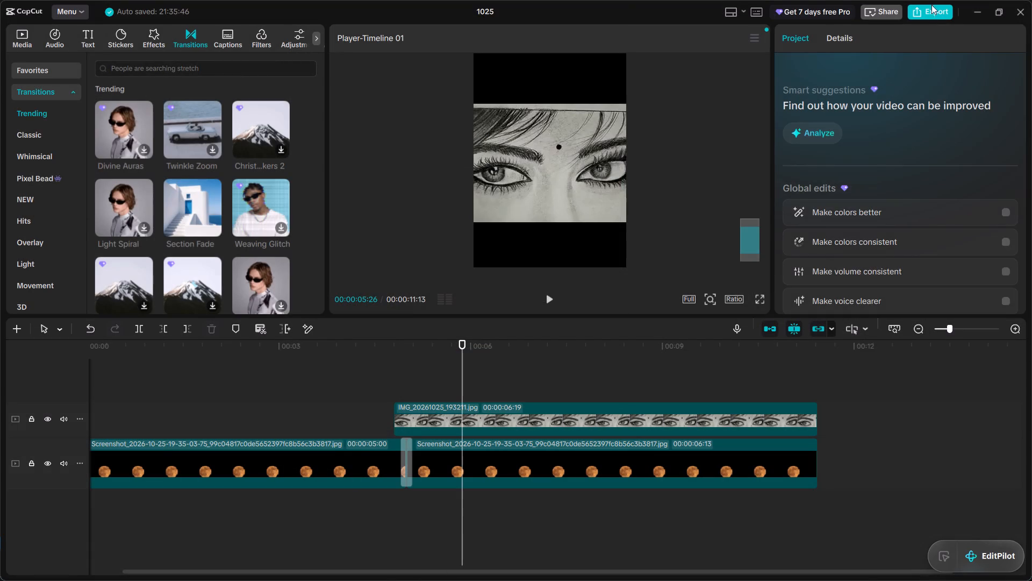
left_click(930, 15)
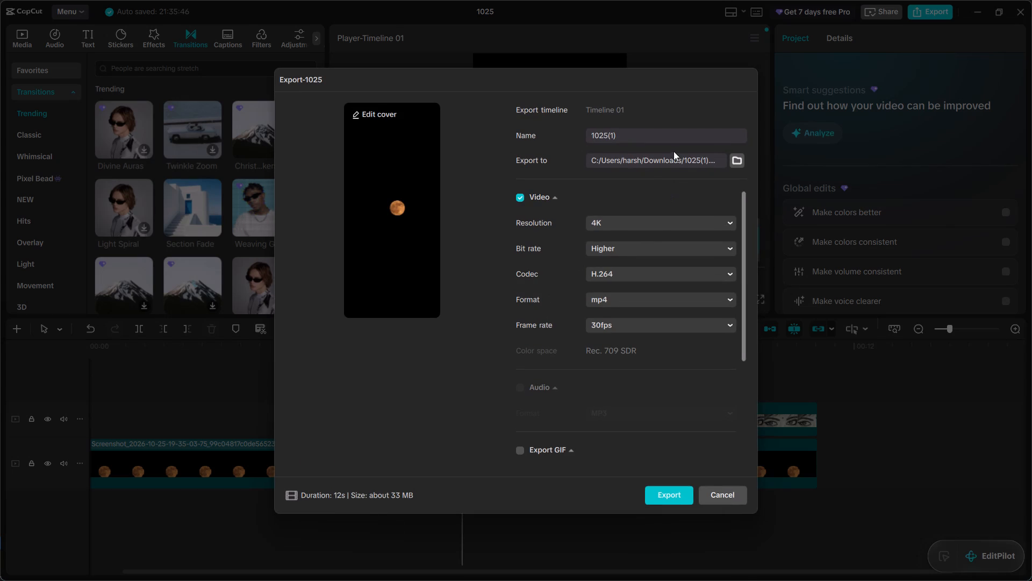
left_click(650, 222)
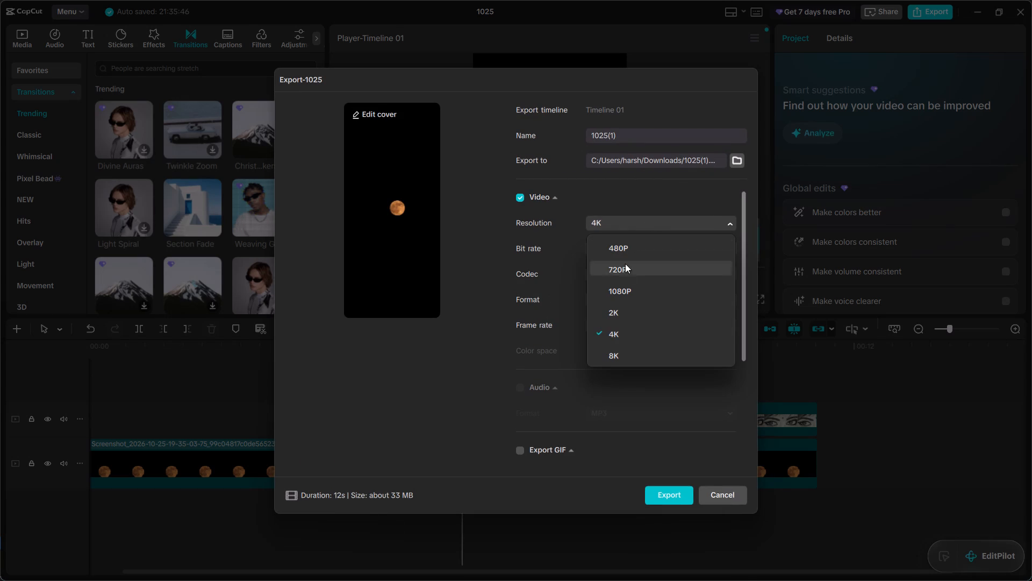
left_click(625, 294)
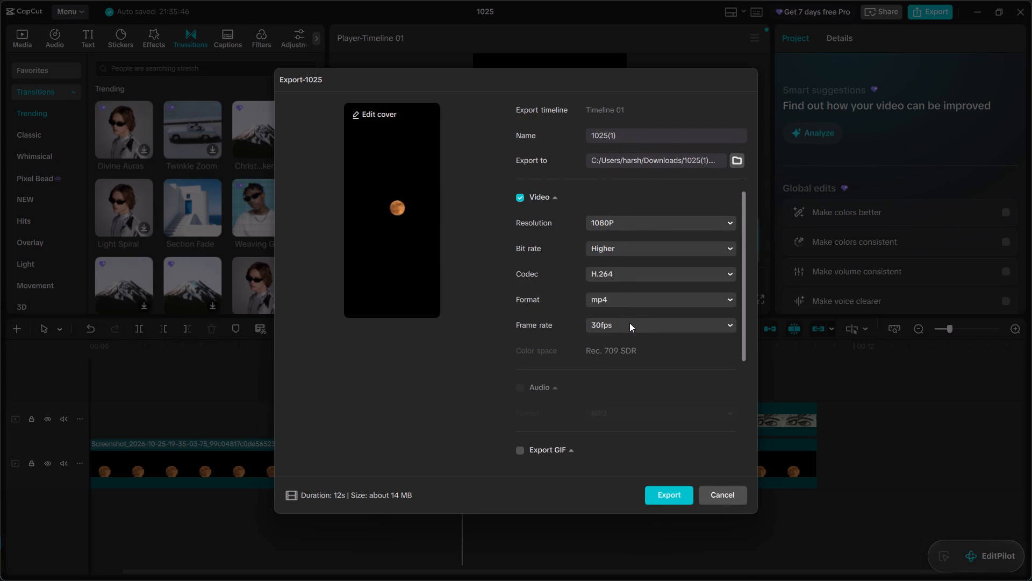
left_click(668, 493)
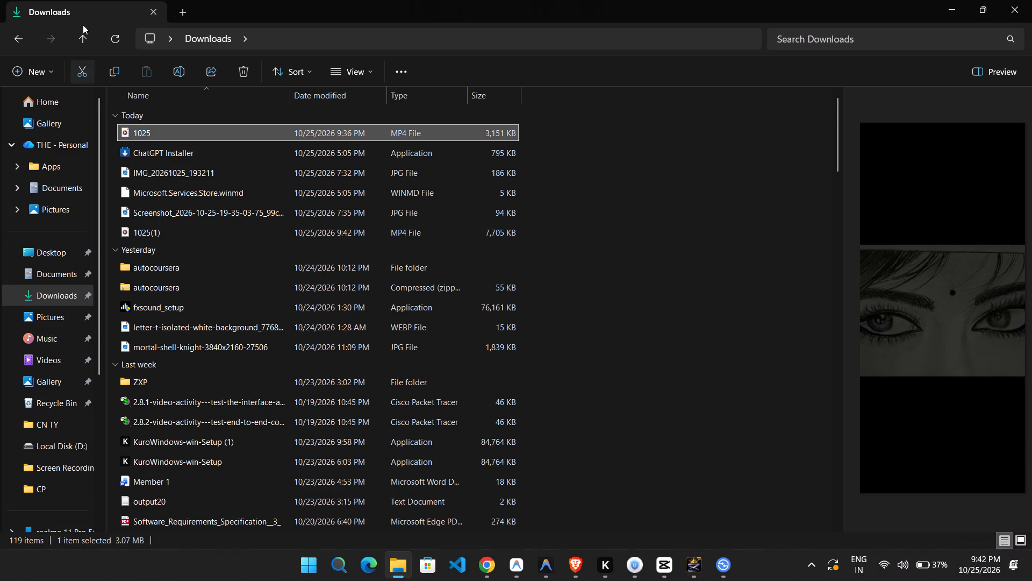
In File Explorer, refresh Downloads and share the 1025(1) MP4 file to the owner's phone with Quick Share.
left_click(113, 37)
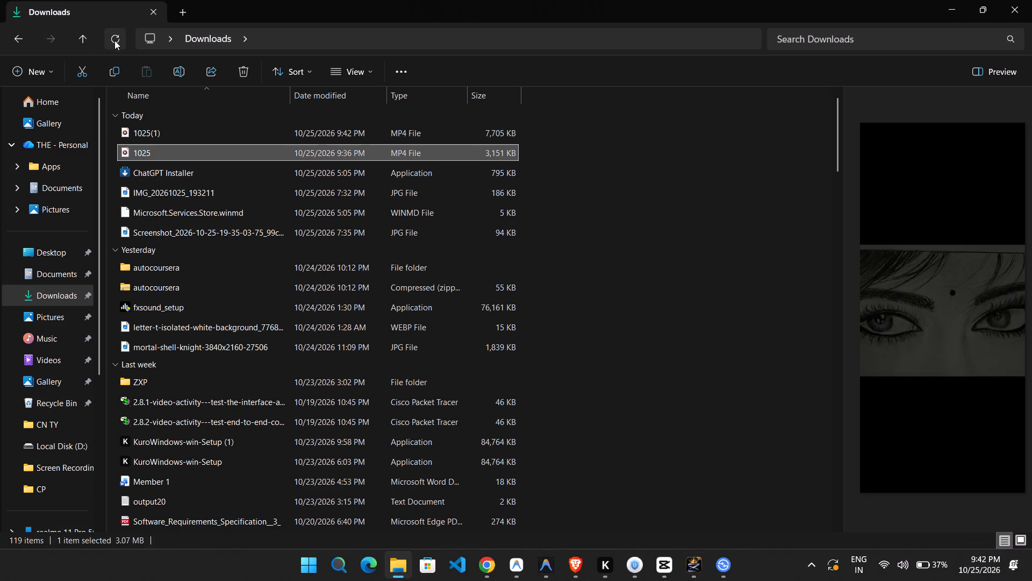
left_click(174, 139)
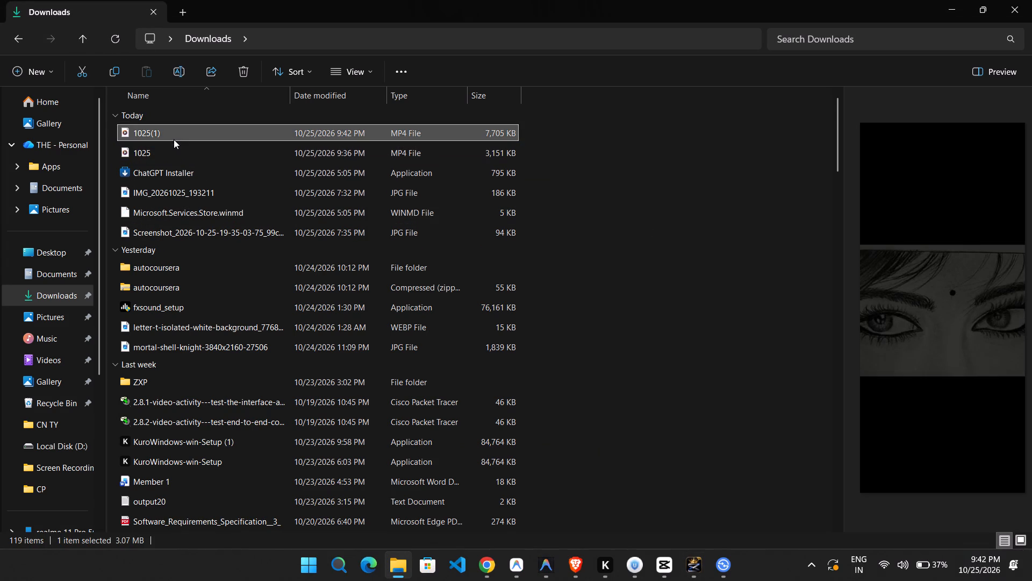
left_click(208, 74)
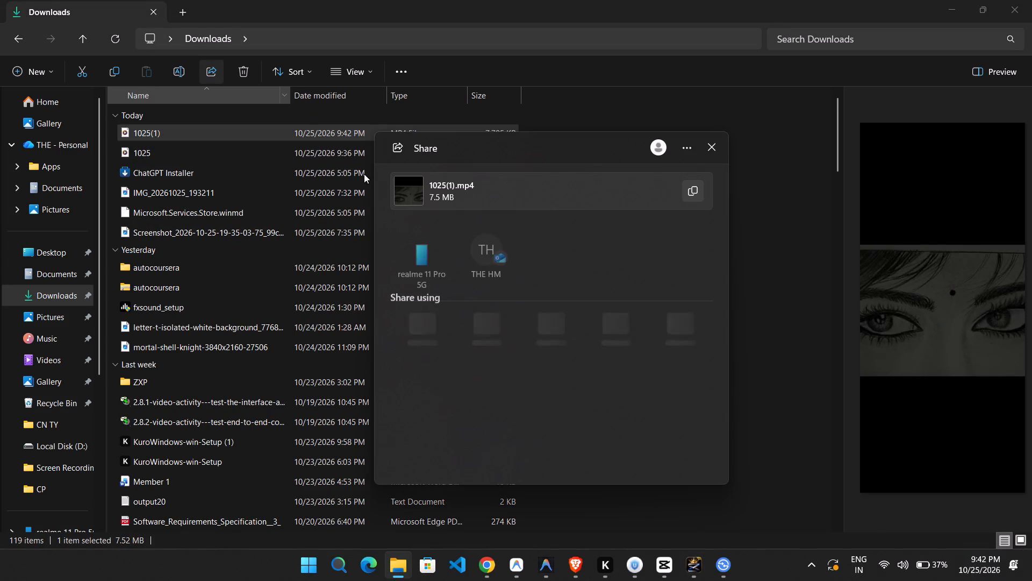
left_click(478, 353)
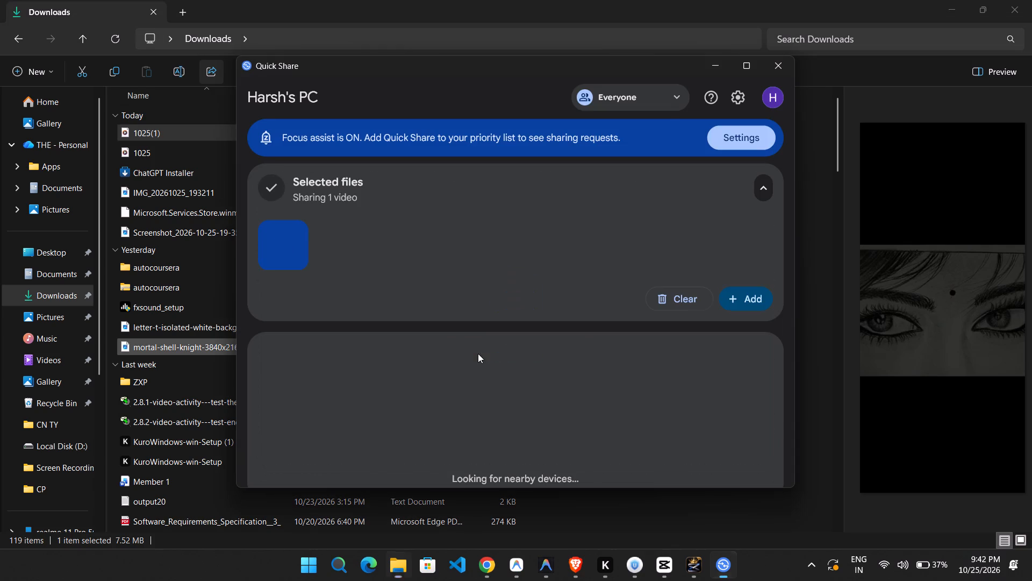
scroll(332, 387, "down", 1)
left_click(332, 387)
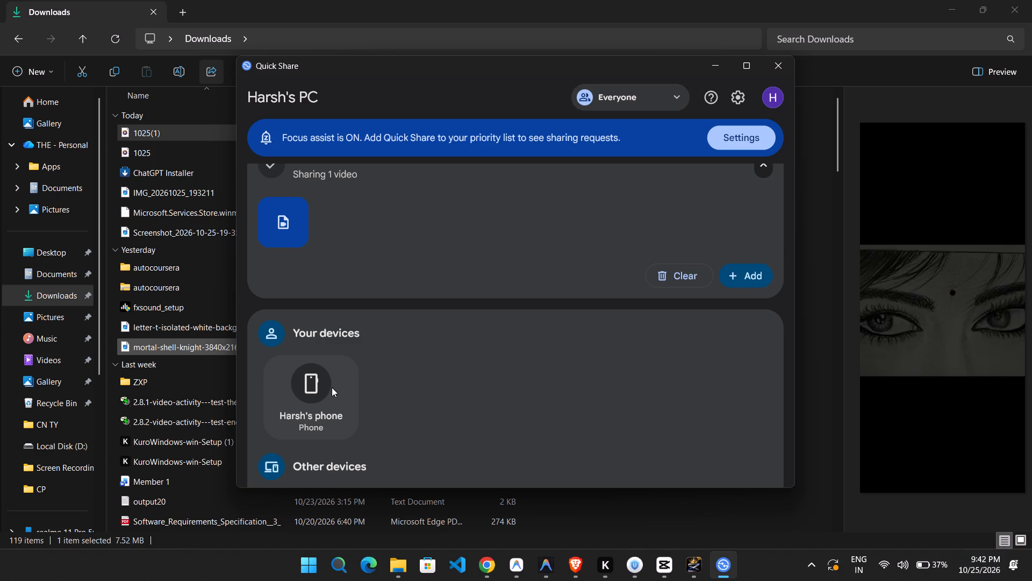
left_click(319, 389)
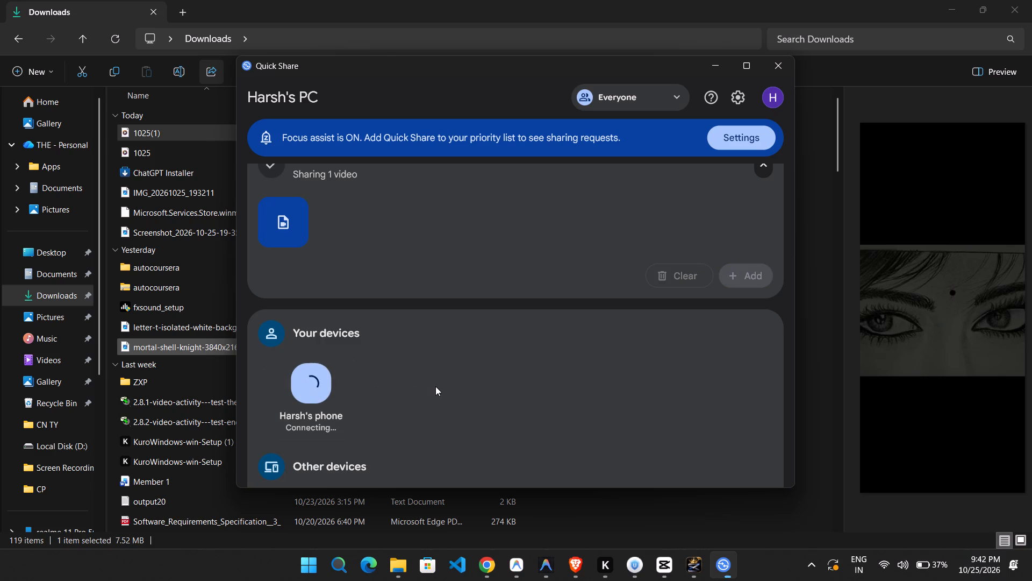